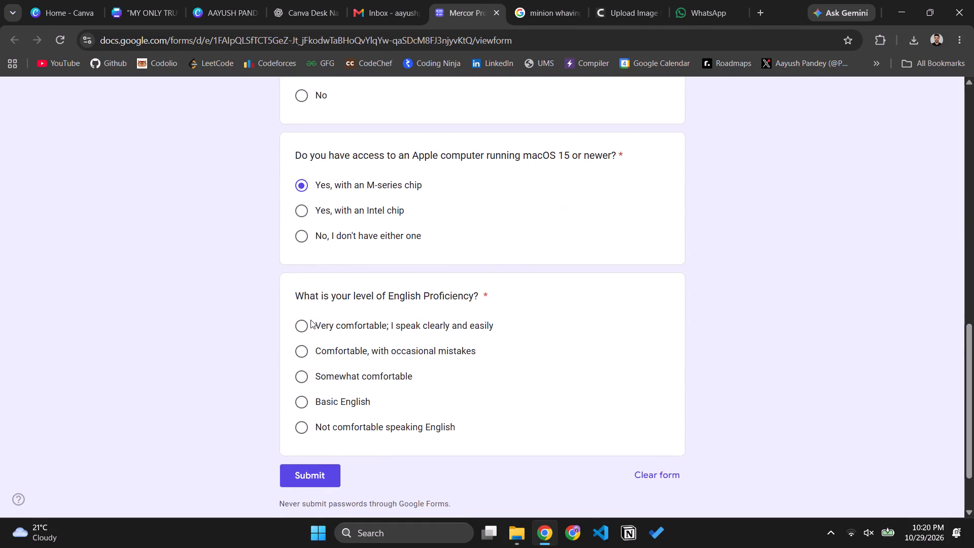
# Answer the English proficiency question with "Very comfortable; I speak clearly and easily".
pyautogui.click(310, 320)
pyautogui.scroll(2, 310, 320)
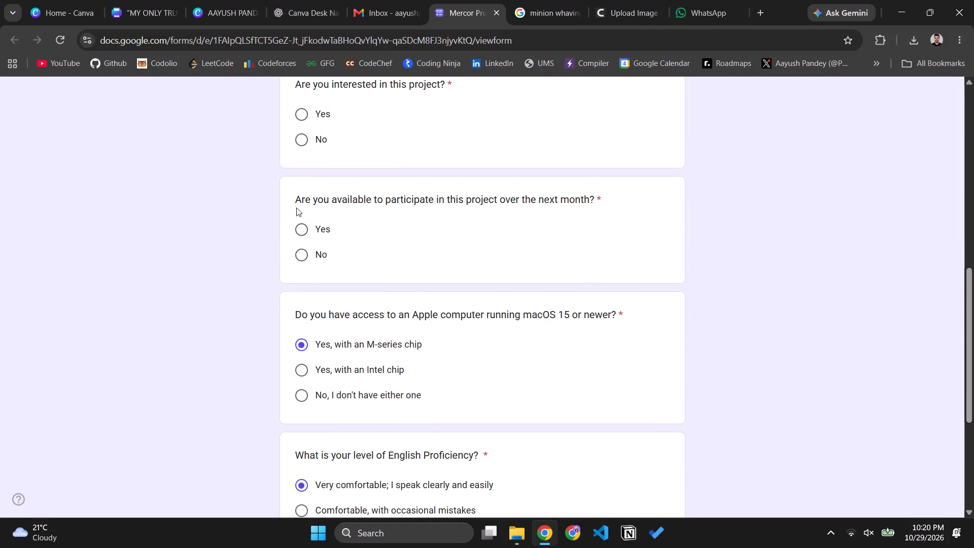
# Answer Yes to both the question on availability over the next month and the question on interest in the project.
pyautogui.click(304, 224)
pyautogui.scroll(3, 304, 224)
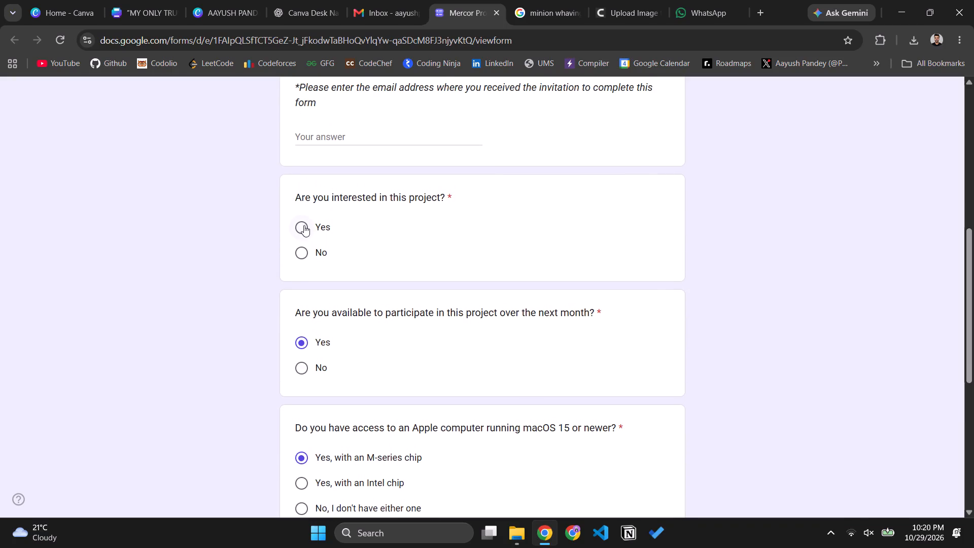
pyautogui.click(304, 228)
# Fill in the Mercor account email field with the signed-in account's address copied from the form header.
pyautogui.scroll(1, 304, 228)
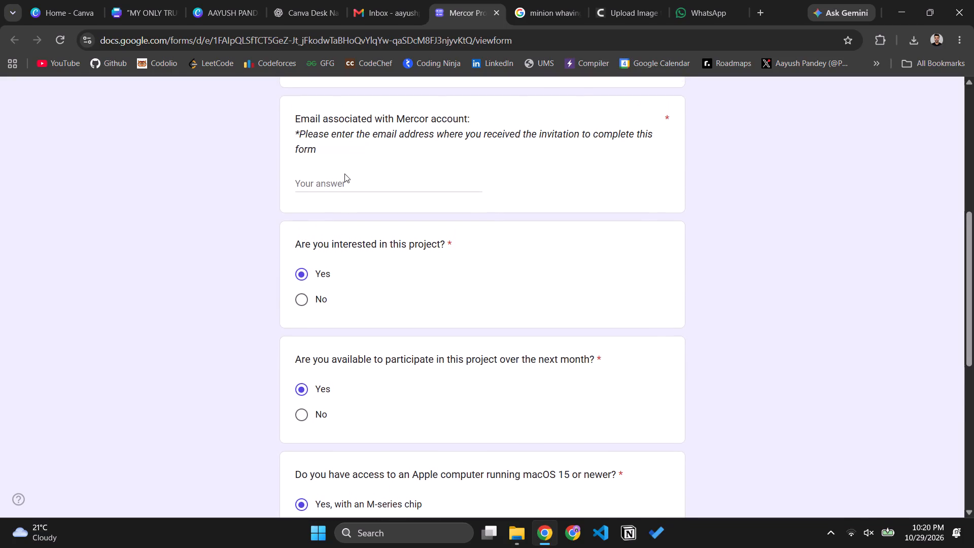
pyautogui.click(343, 183)
pyautogui.write('aayush')
pyautogui.scroll(2, 343, 183)
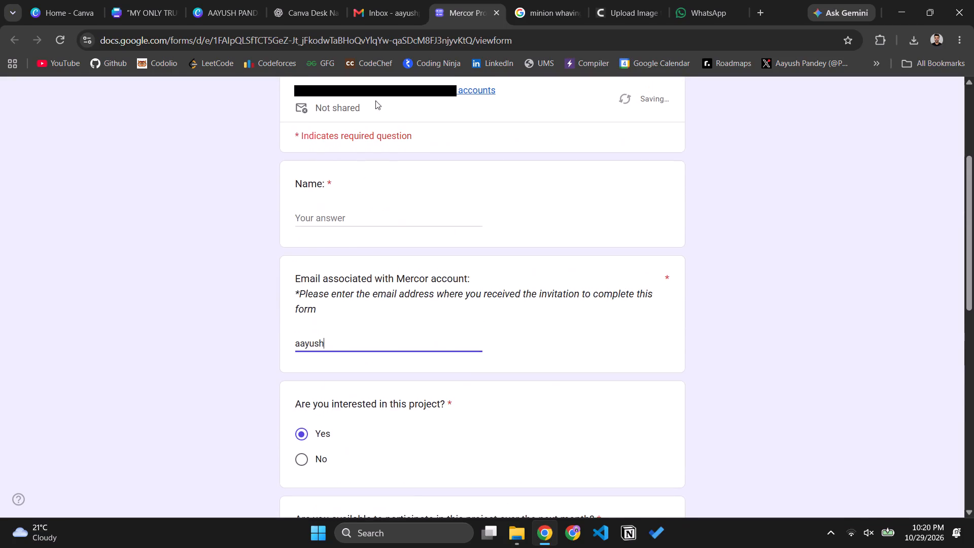
pyautogui.moveTo(427, 95); pyautogui.dragTo(282, 333)
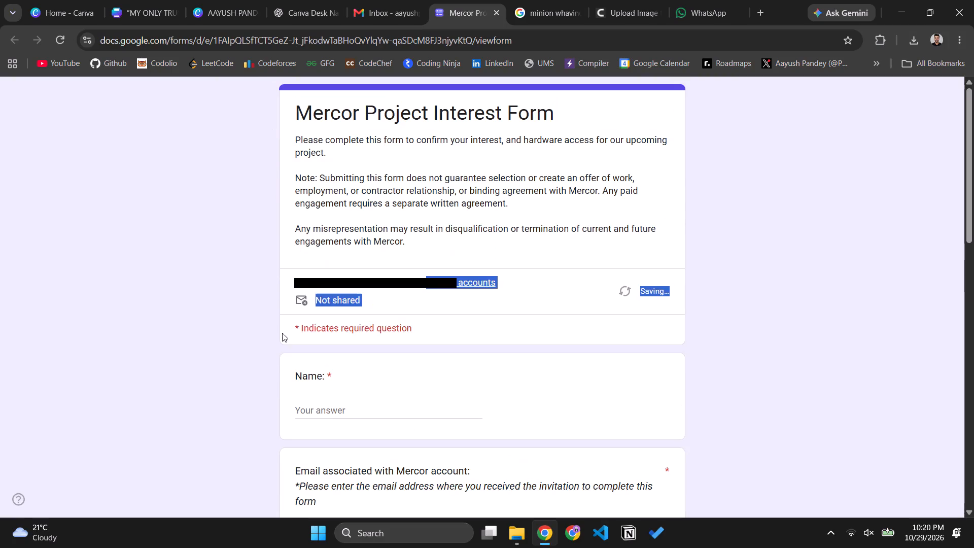
pyautogui.moveTo(282, 333); pyautogui.dragTo(289, 282)
pyautogui.hotkey('ctrl', 'c')
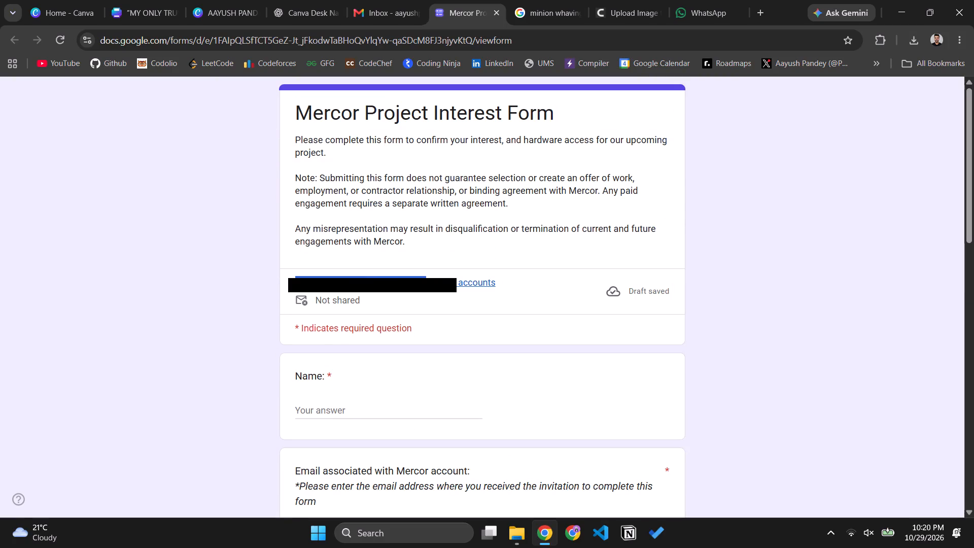
pyautogui.scroll(-1, 363, 481)
pyautogui.click(344, 464)
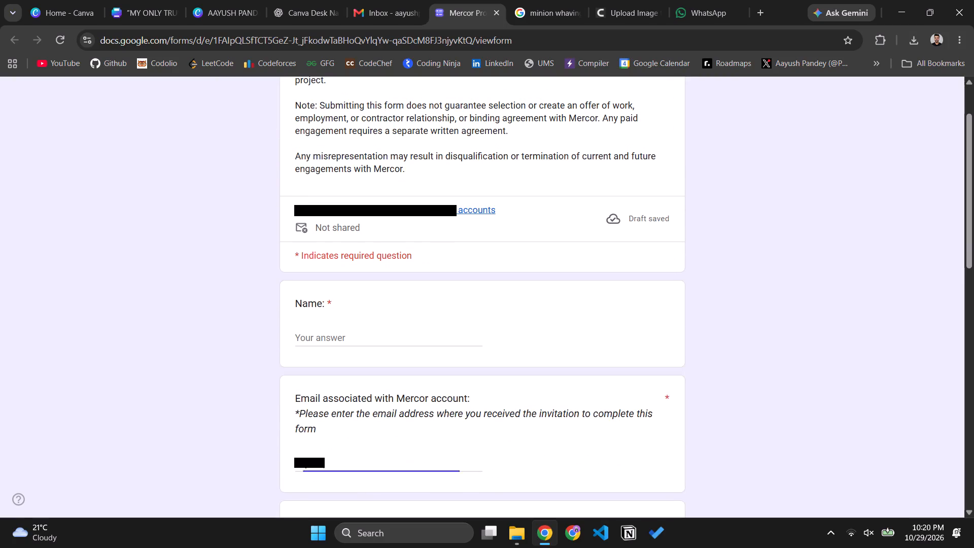
pyautogui.hotkey('ctrl', 'a')
pyautogui.hotkey('ctrl', 'v')
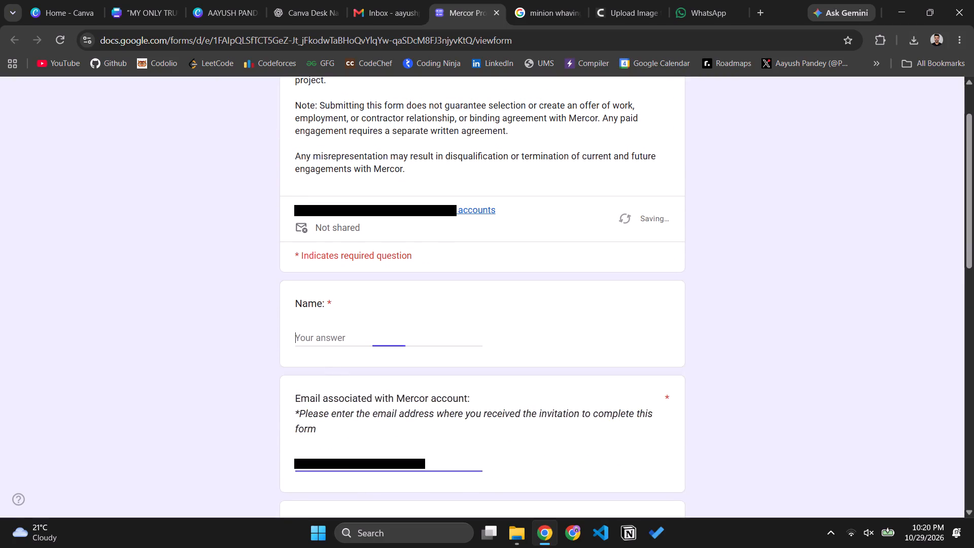
# Enter the respondent's name in the form's Name field.
pyautogui.press('a')
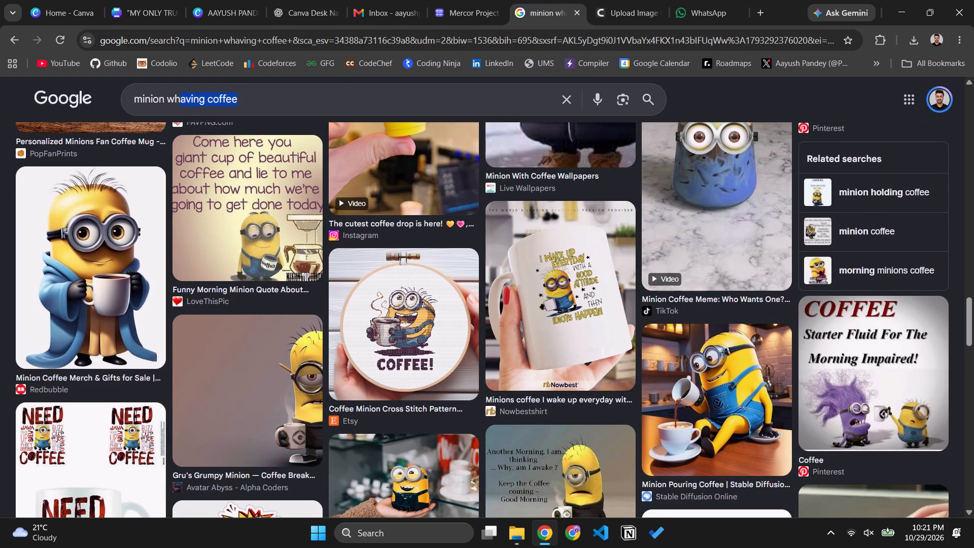
pyautogui.moveTo(171, 93); pyautogui.dragTo(167, 93)
pyautogui.write('bello')
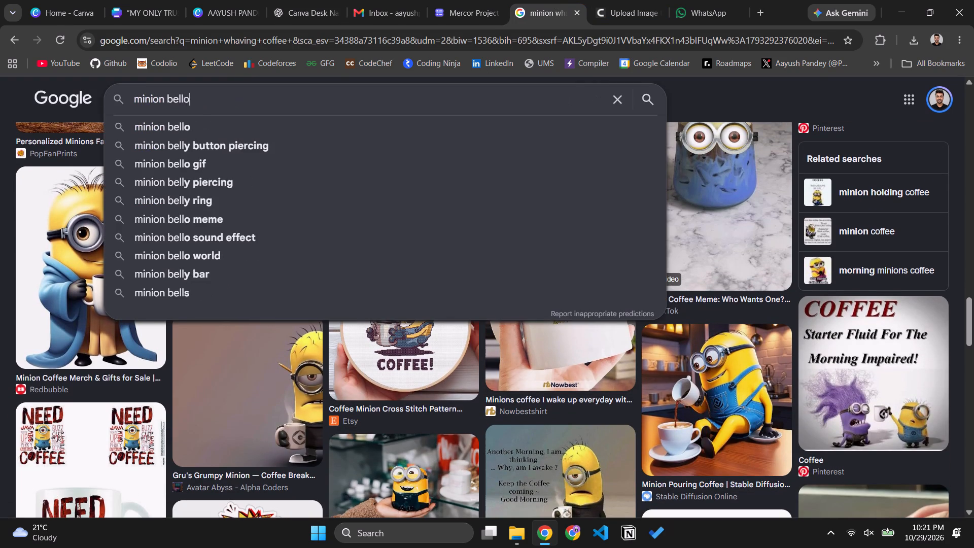
pyautogui.press('Return')
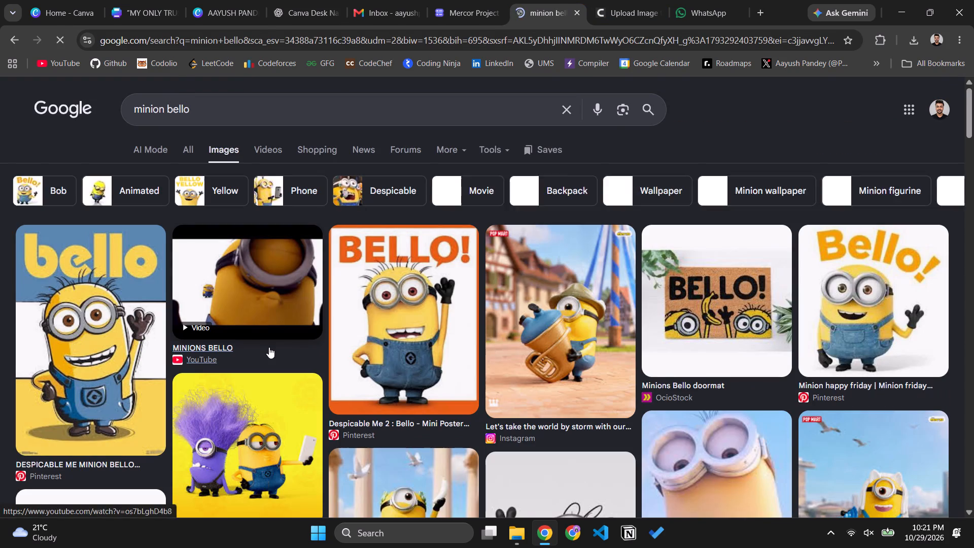
# Look through the "minion bello" image results for a Minion picture suited to the next nameplate card.
pyautogui.scroll(-2, 269, 347)
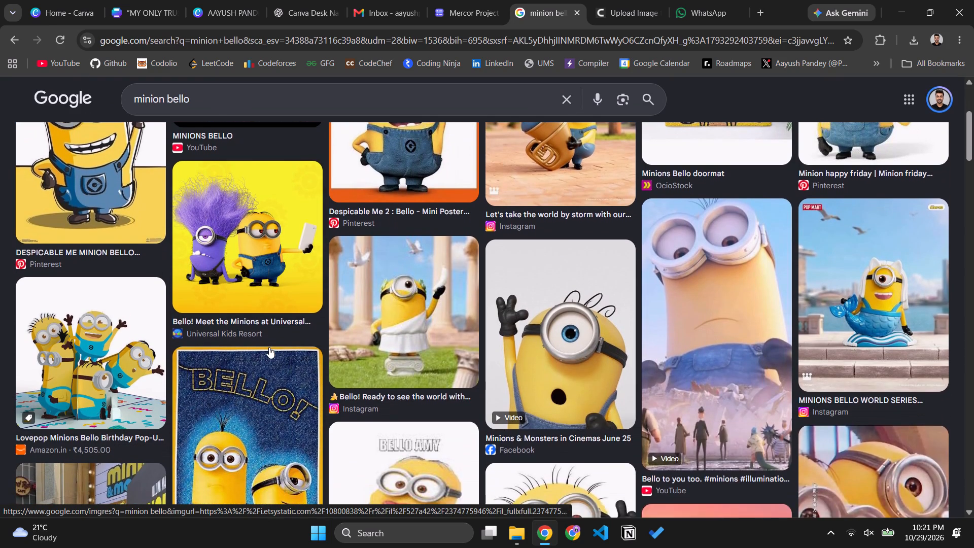
pyautogui.scroll(-2, 269, 347)
pyautogui.scroll(1, 269, 347)
pyautogui.scroll(-1, 269, 347)
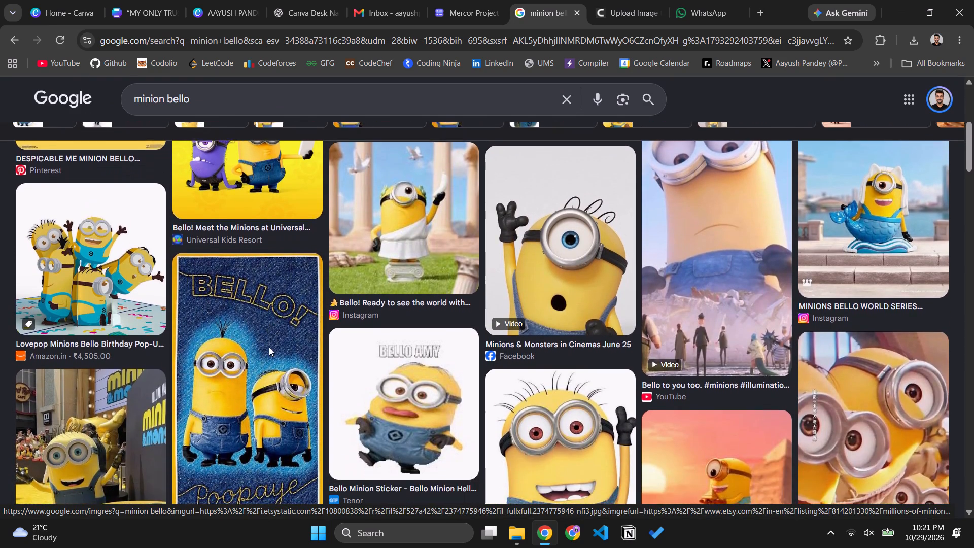
pyautogui.scroll(-6, 269, 347)
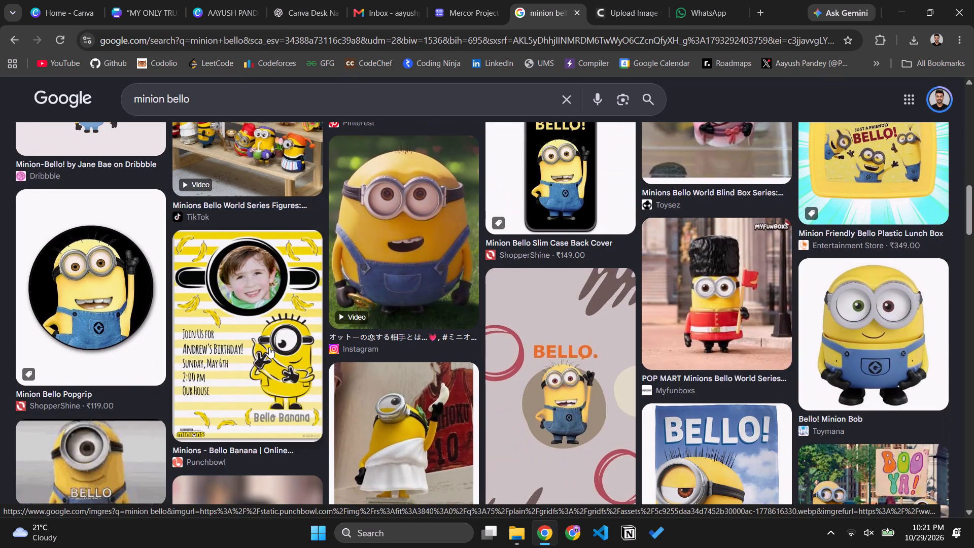
pyautogui.scroll(6, 269, 347)
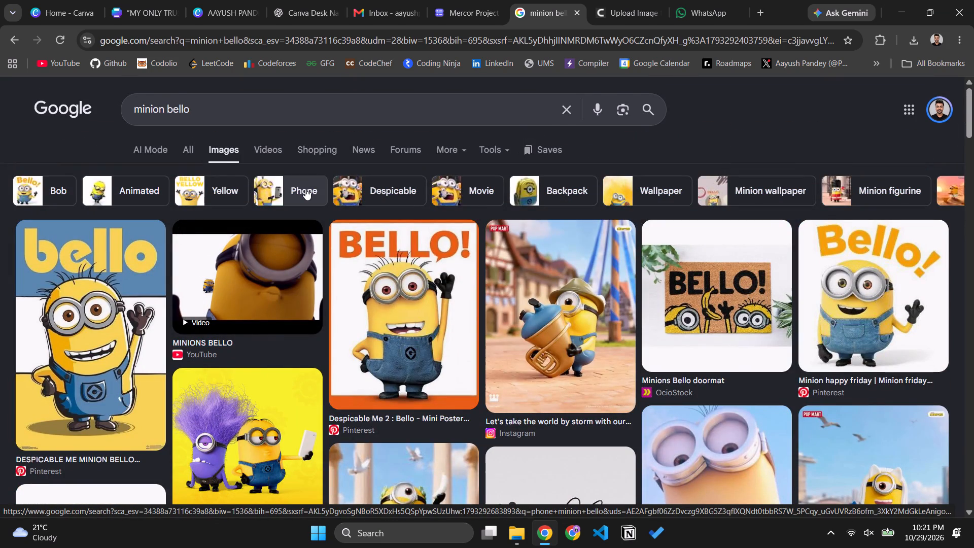
pyautogui.scroll(-5, 488, 336)
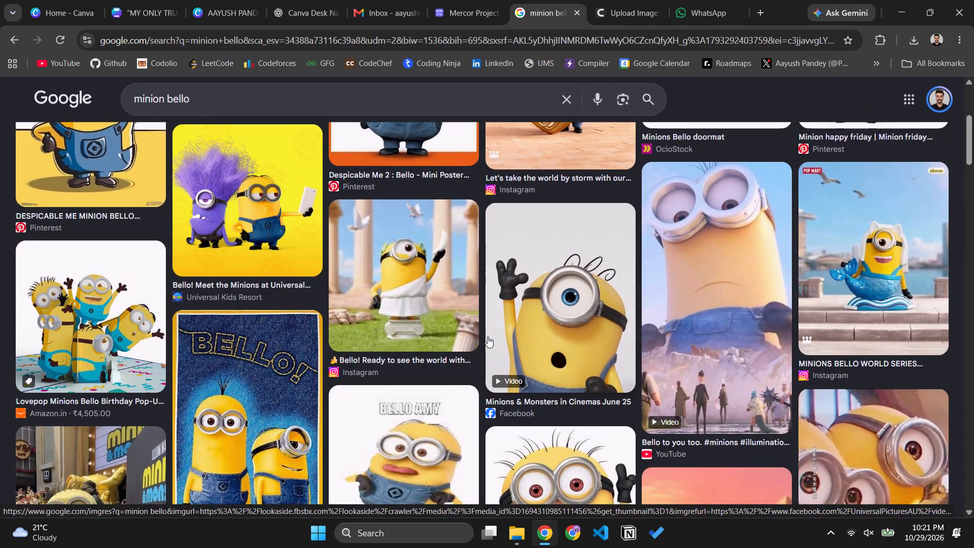
pyautogui.scroll(-7, 488, 336)
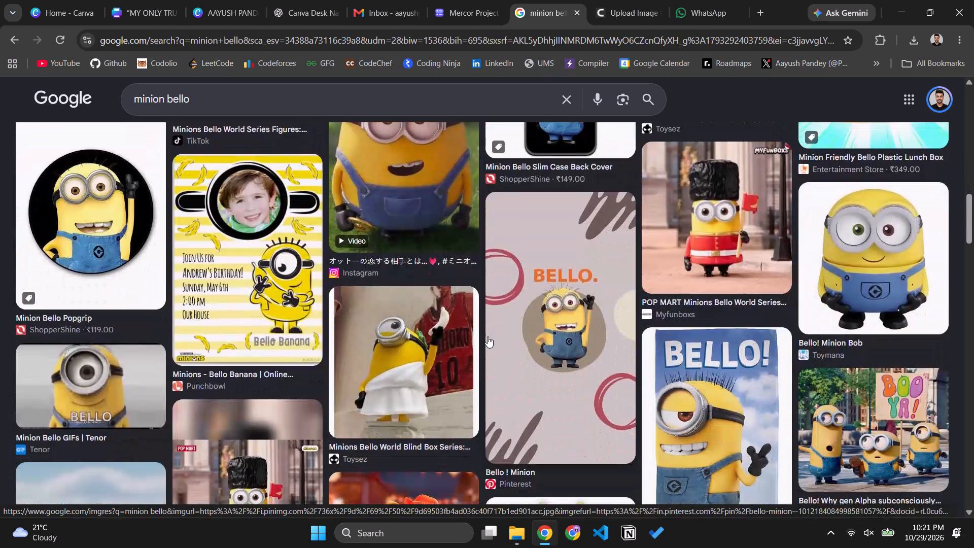
pyautogui.scroll(-9, 488, 336)
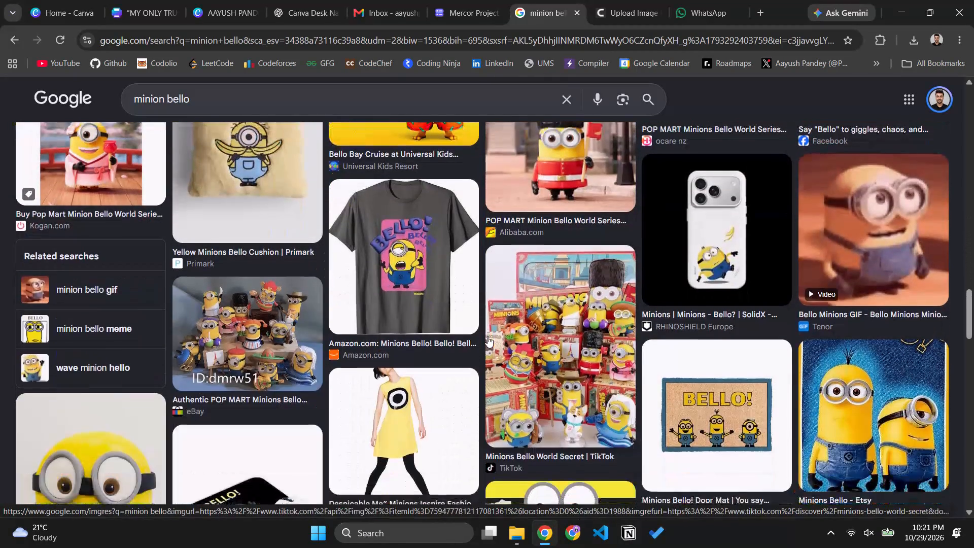
pyautogui.scroll(-3, 488, 336)
# Refine the image search to "minion bello images" and look through the results for a suitable Minion picture.
pyautogui.click(224, 91)
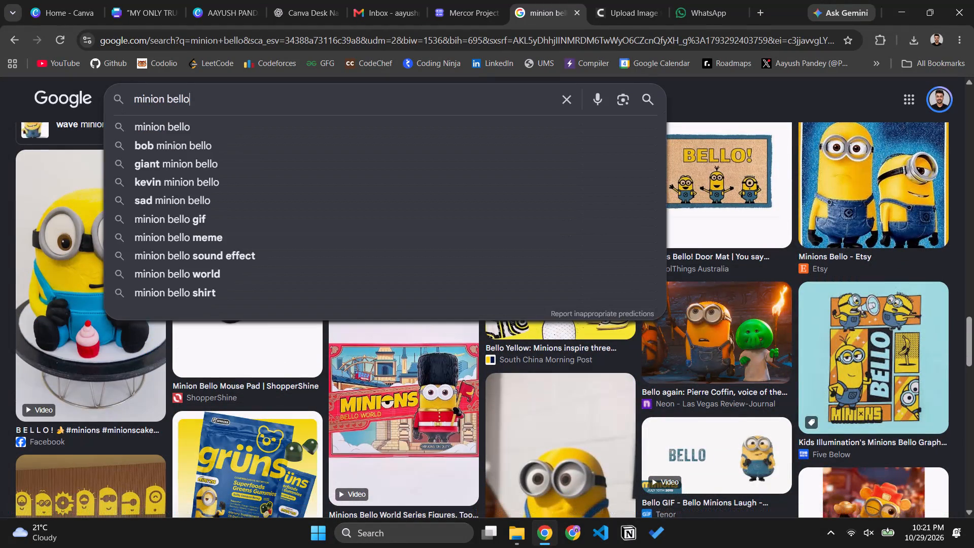
pyautogui.press('space')
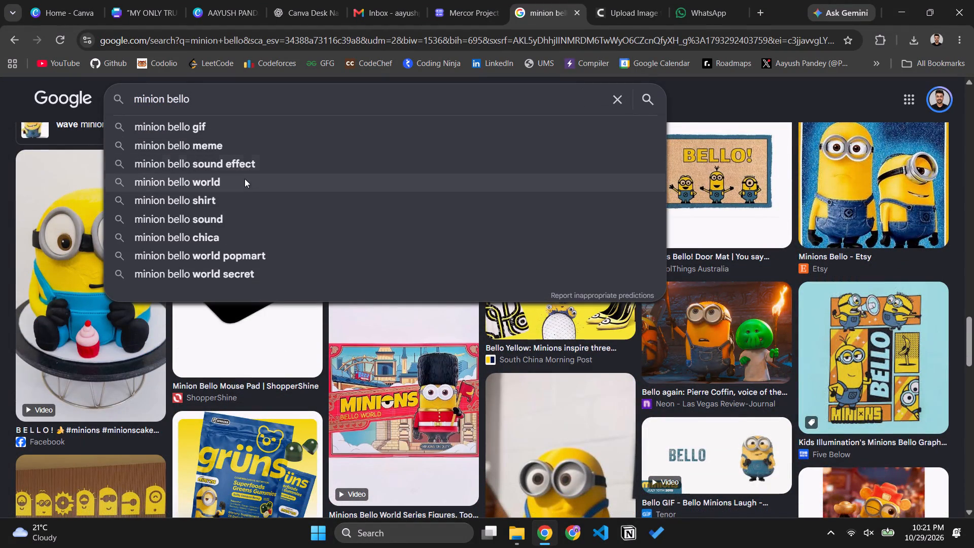
pyautogui.write('images')
pyautogui.press('Return')
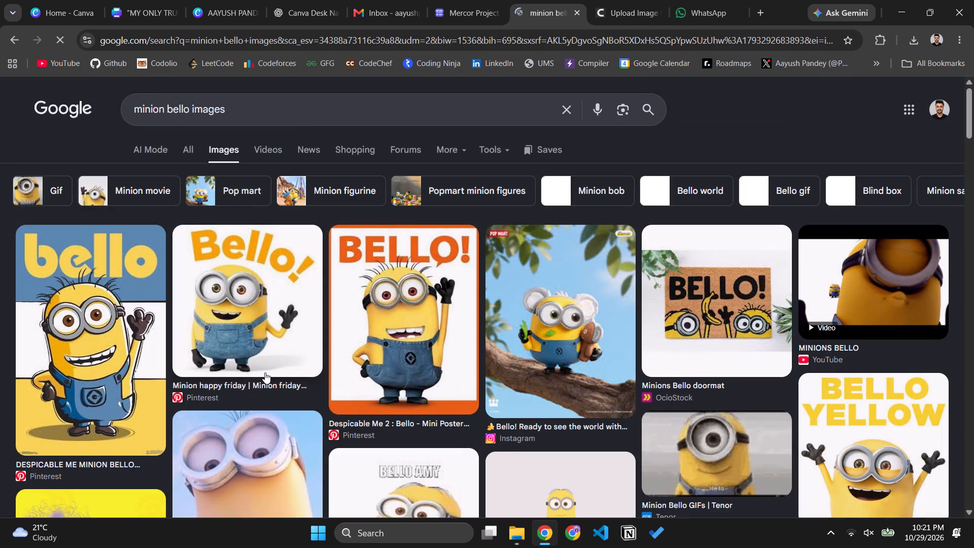
pyautogui.scroll(-4, 265, 372)
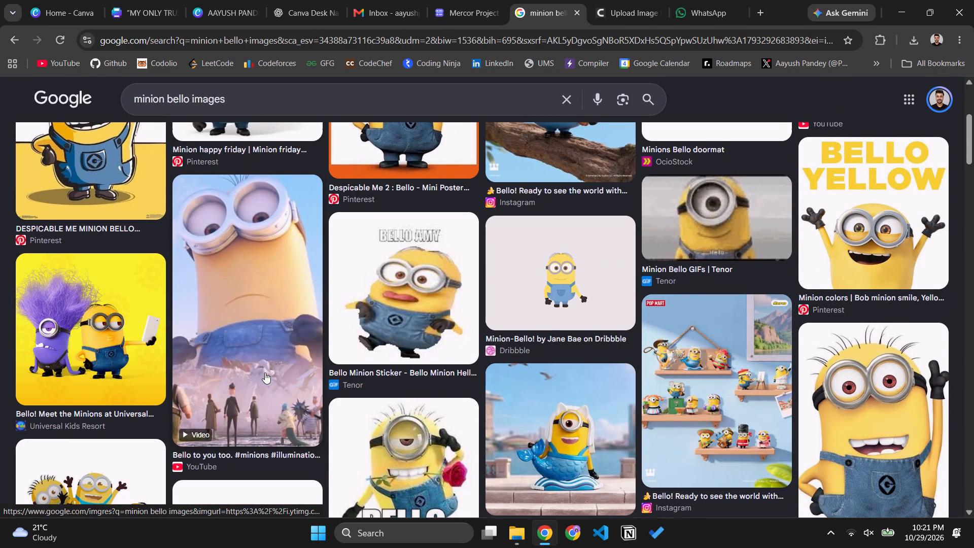
pyautogui.scroll(-6, 265, 372)
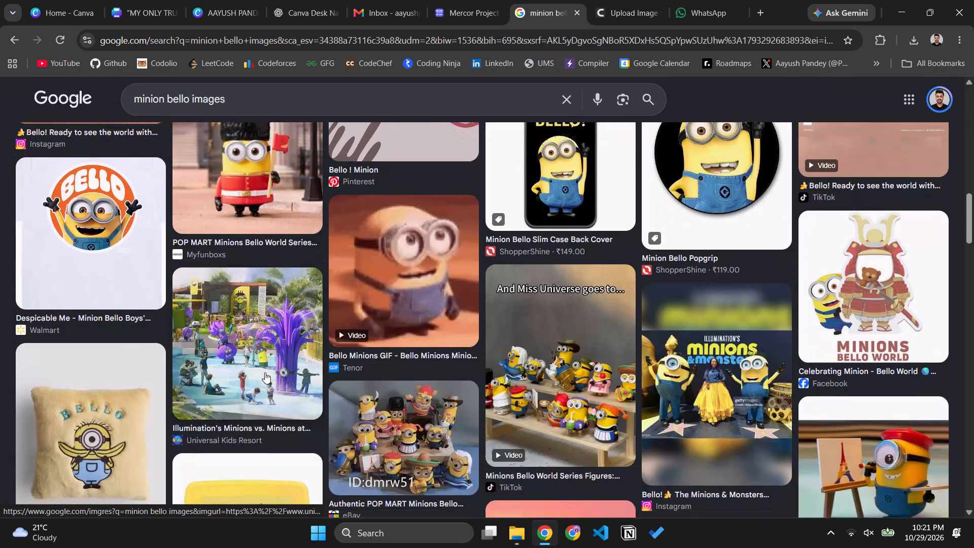
pyautogui.scroll(-8, 265, 372)
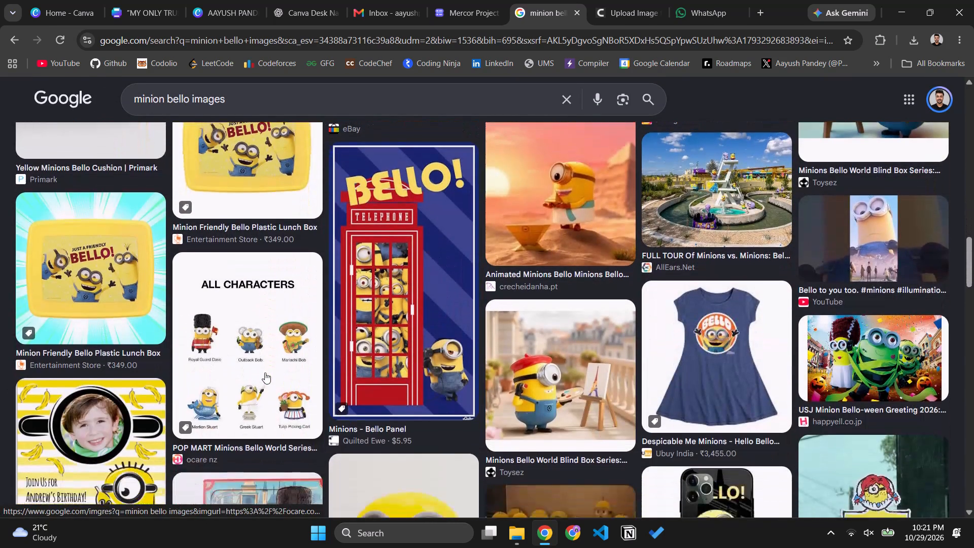
pyautogui.scroll(-5, 265, 372)
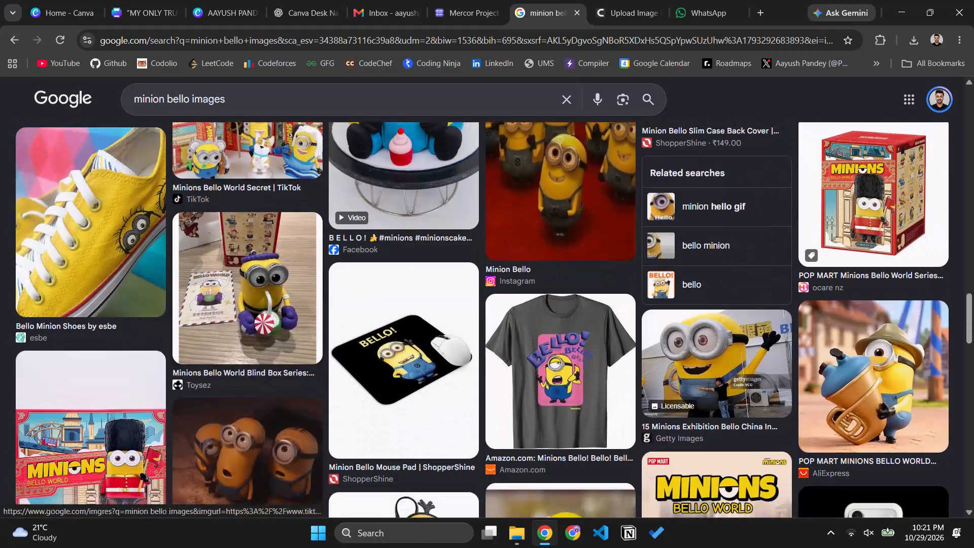
# Change the image search to the suggested query "minion flirting meme".
pyautogui.moveTo(225, 100); pyautogui.dragTo(168, 104)
pyautogui.write('flirting')
pyautogui.press('space')
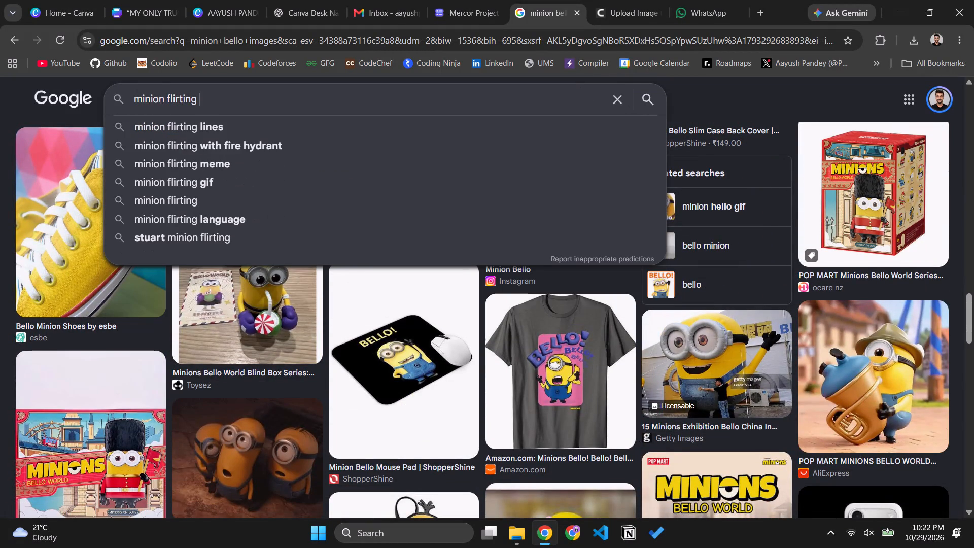
pyautogui.press('Down')
pyautogui.press('Down')
pyautogui.press('Down')
pyautogui.press('Return')
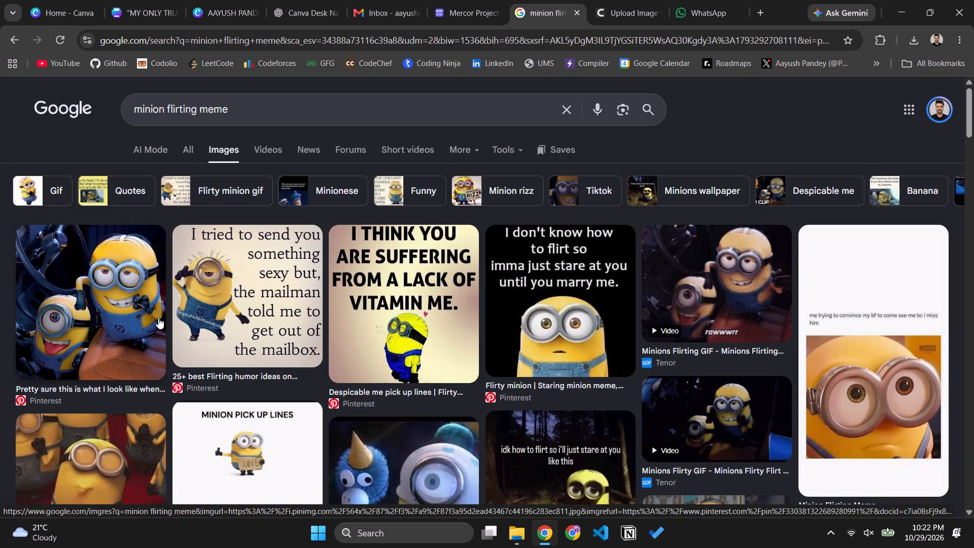
# Look through the "minion flirting meme" image results for a Minion picture that fits the next design.
pyautogui.scroll(-3, 144, 322)
pyautogui.scroll(1, 144, 322)
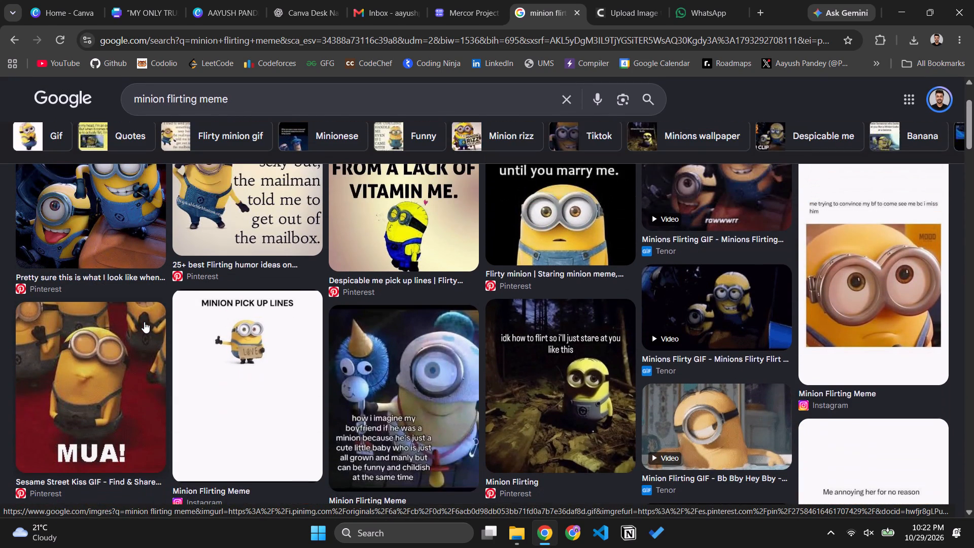
pyautogui.scroll(1, 144, 322)
pyautogui.scroll(-2, 144, 322)
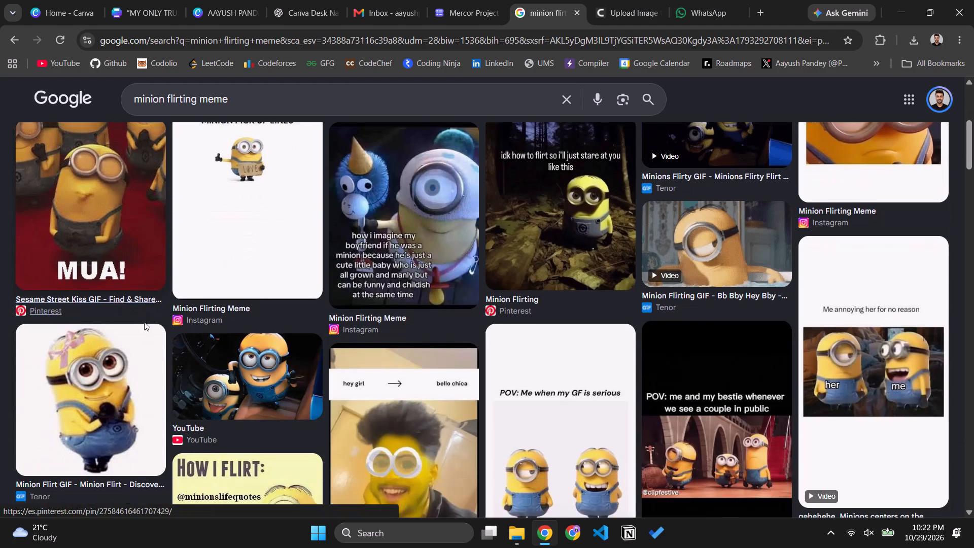
pyautogui.scroll(-4, 144, 322)
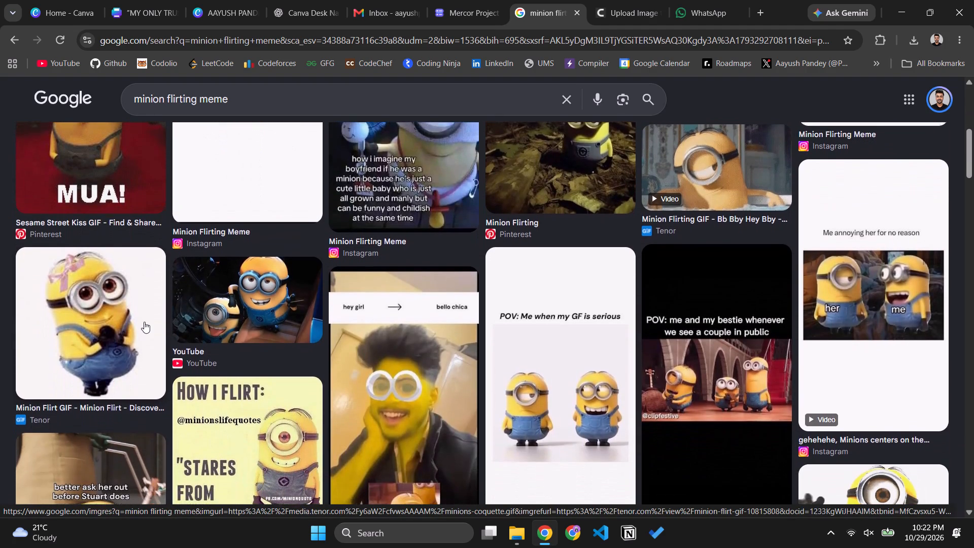
pyautogui.scroll(-2, 144, 322)
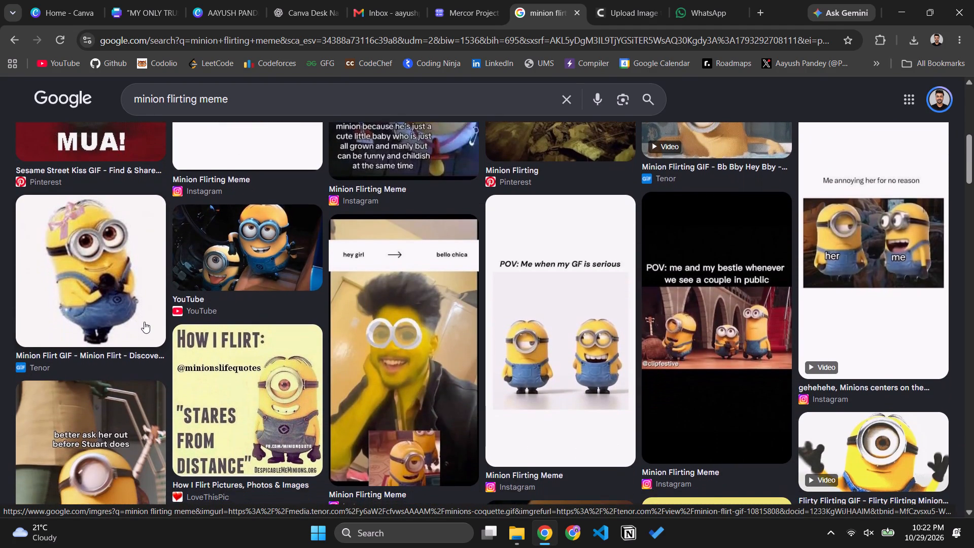
pyautogui.scroll(-3, 144, 322)
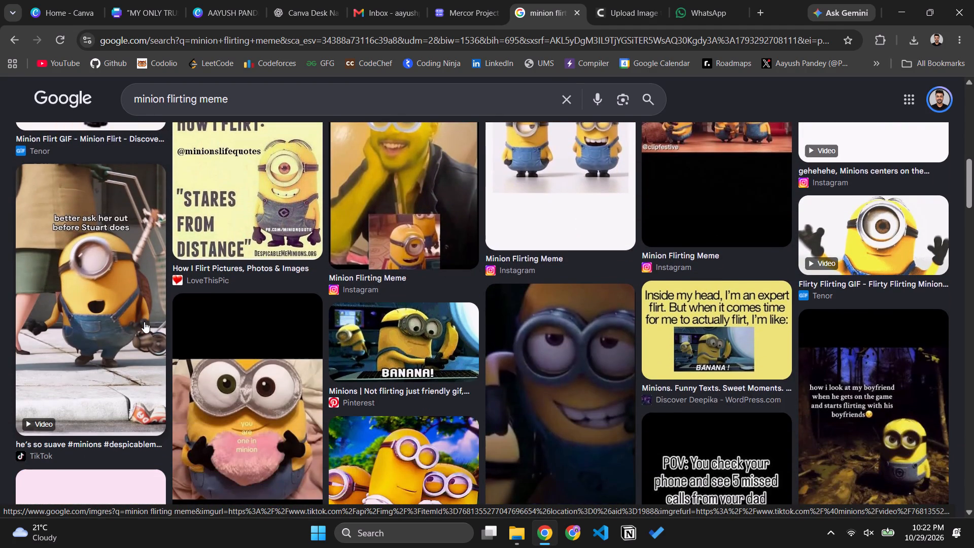
pyautogui.scroll(-3, 144, 322)
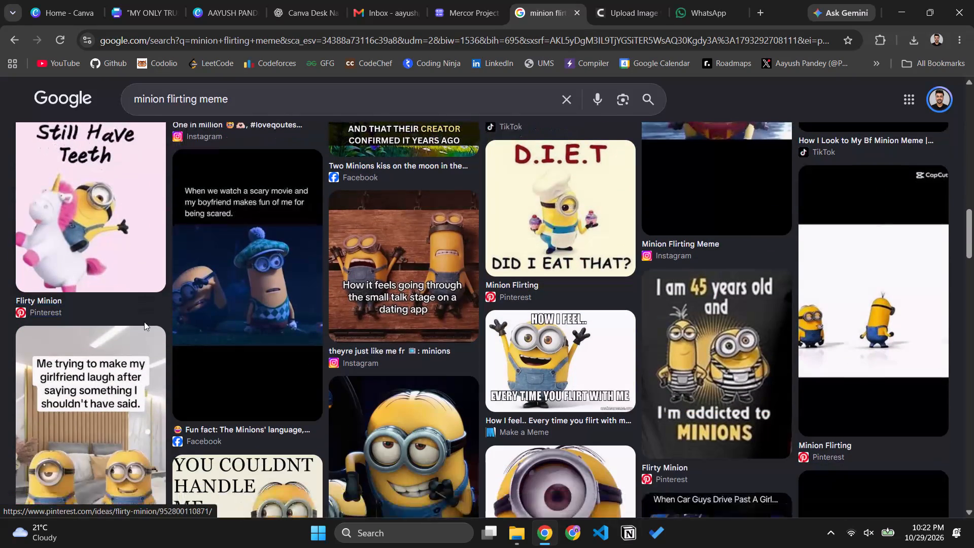
pyautogui.scroll(-4, 144, 322)
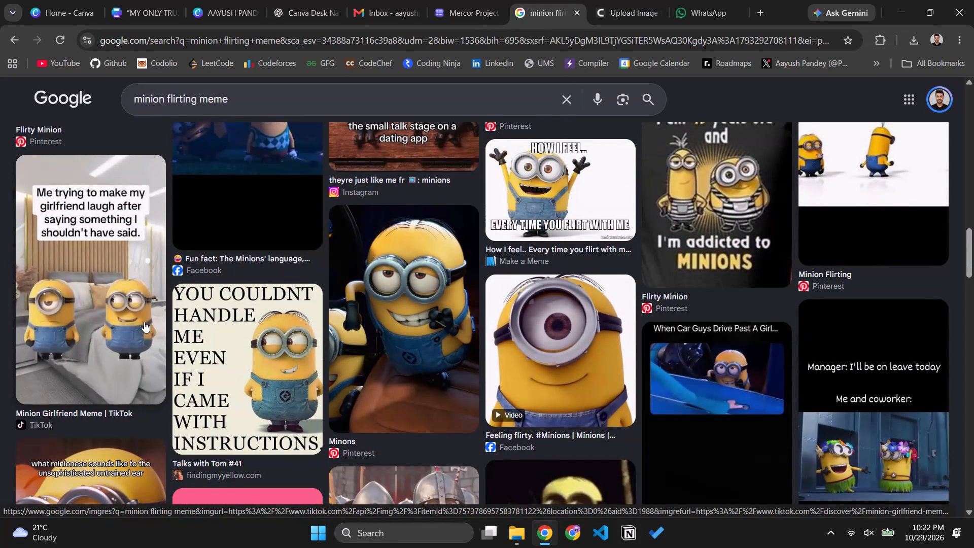
pyautogui.scroll(-4, 144, 322)
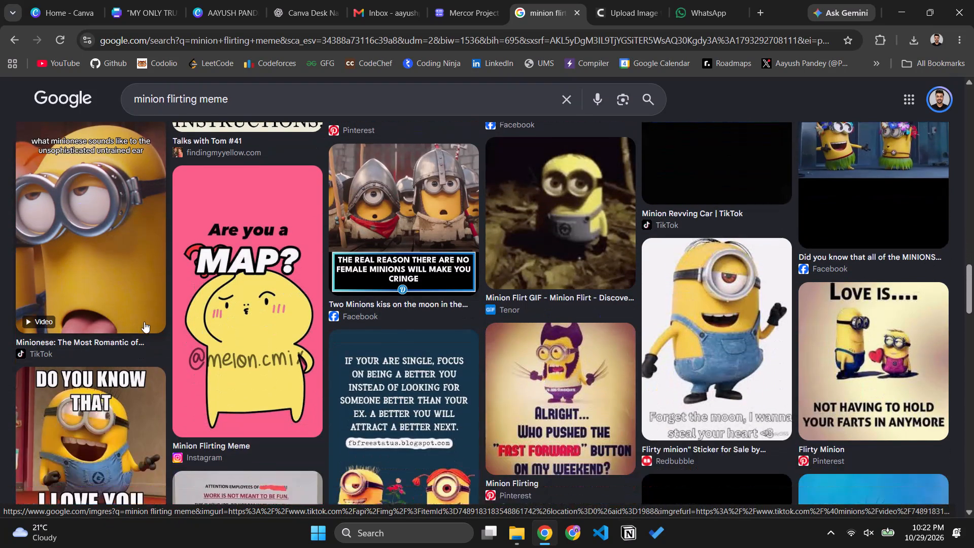
pyautogui.scroll(-3, 144, 322)
pyautogui.scroll(9, 144, 322)
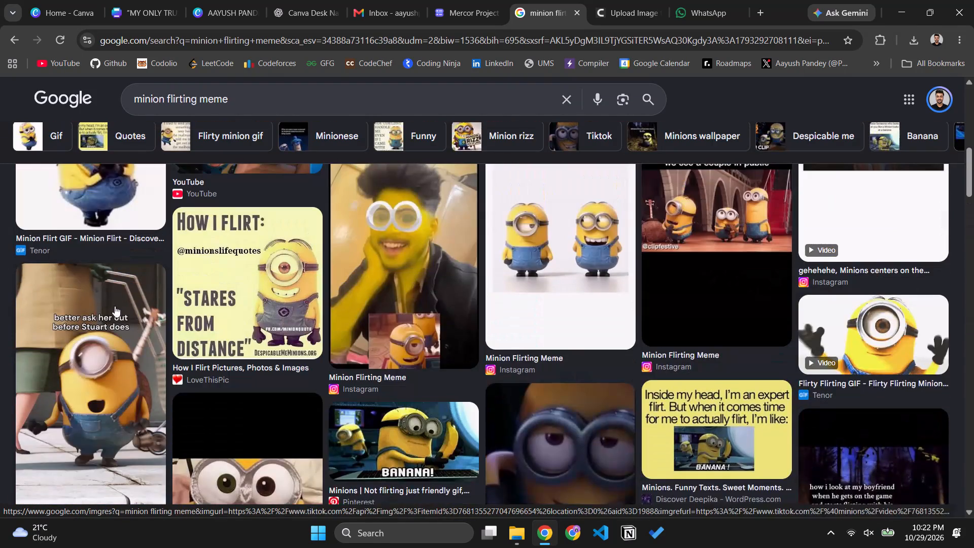
pyautogui.scroll(5, 97, 213)
pyautogui.click(129, 288)
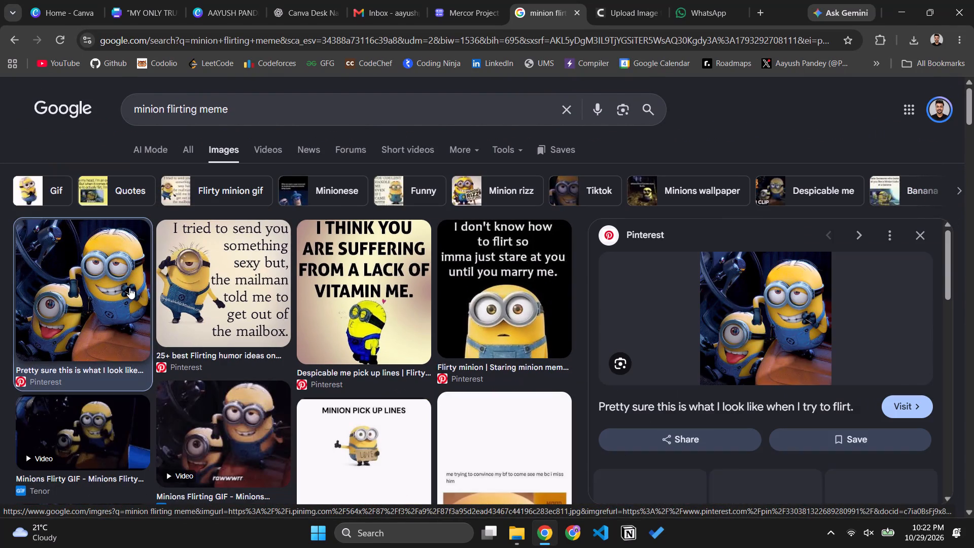
pyautogui.scroll(-4, 783, 344)
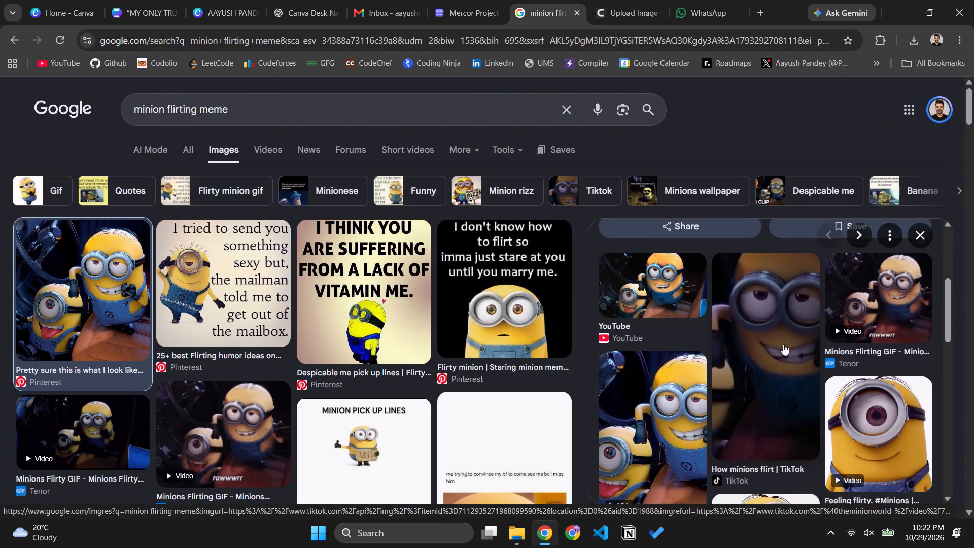
pyautogui.scroll(-4, 783, 344)
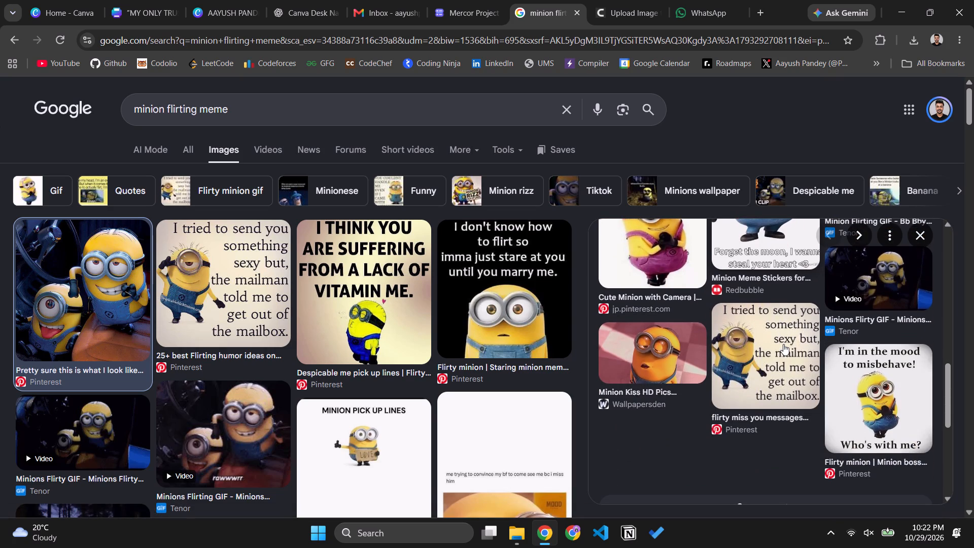
pyautogui.scroll(8, 783, 344)
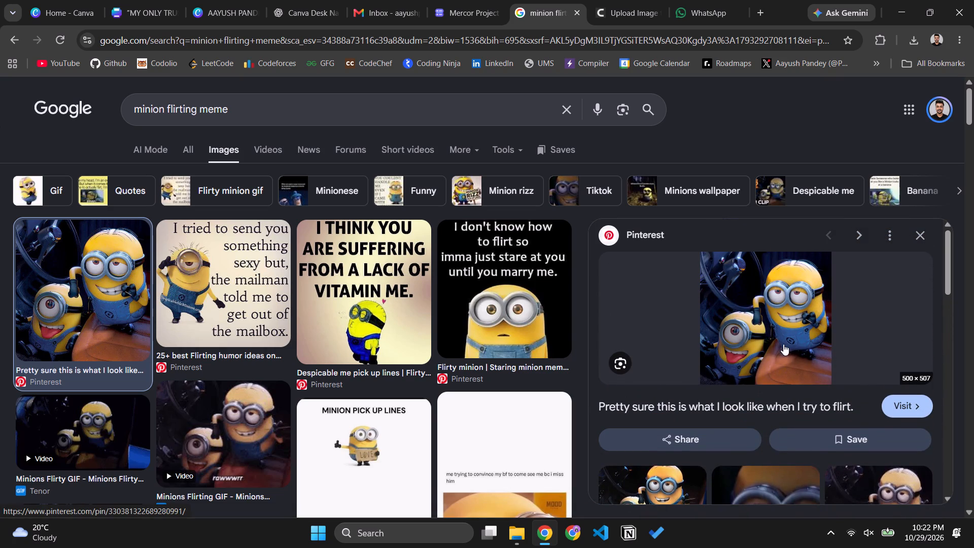
pyautogui.rightClick(783, 344)
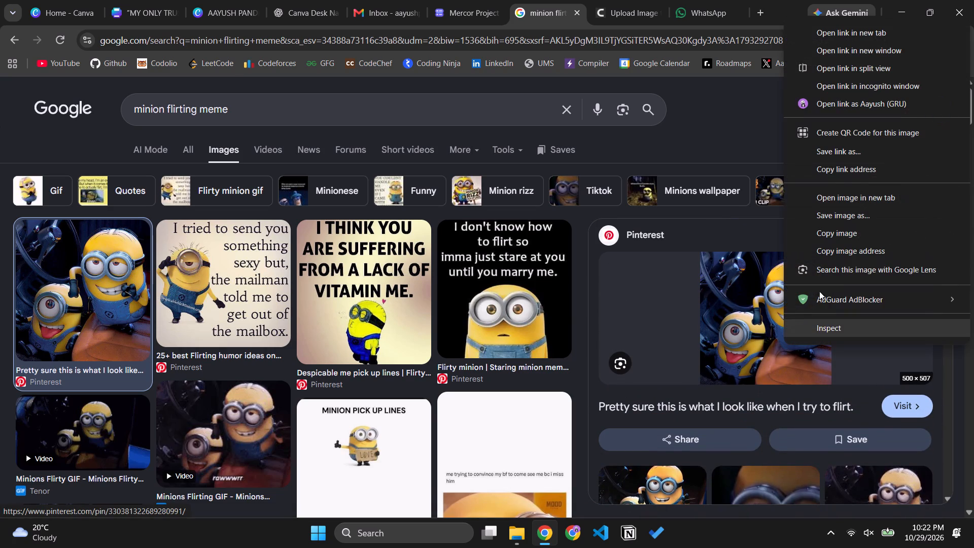
pyautogui.click(871, 218)
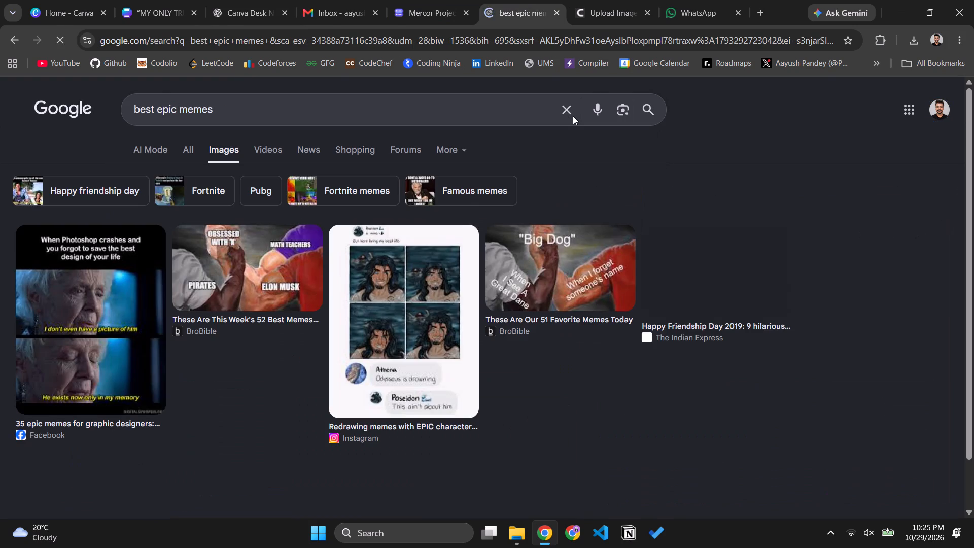
# Browse the "best epic memes" image results for a suitable meme picture.
pyautogui.scroll(-1, 415, 437)
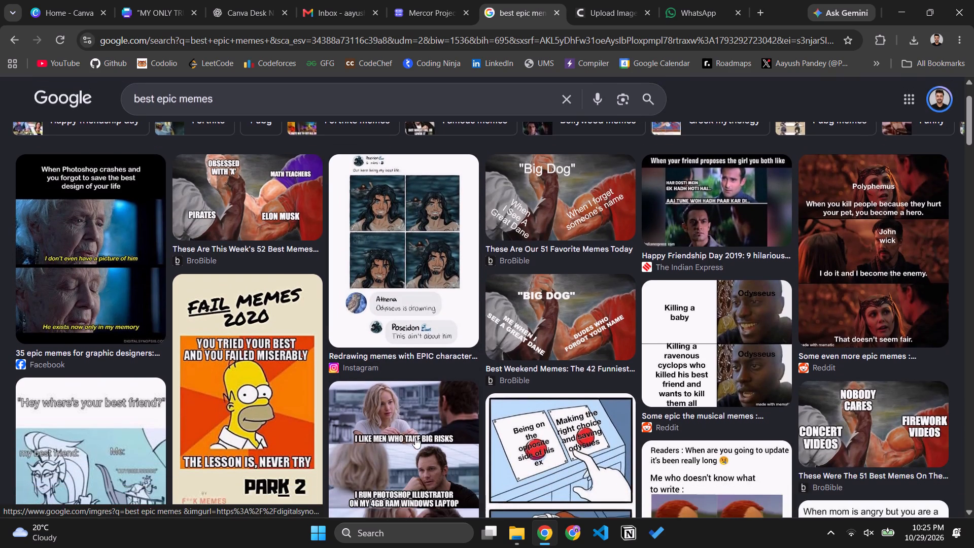
pyautogui.scroll(-4, 415, 437)
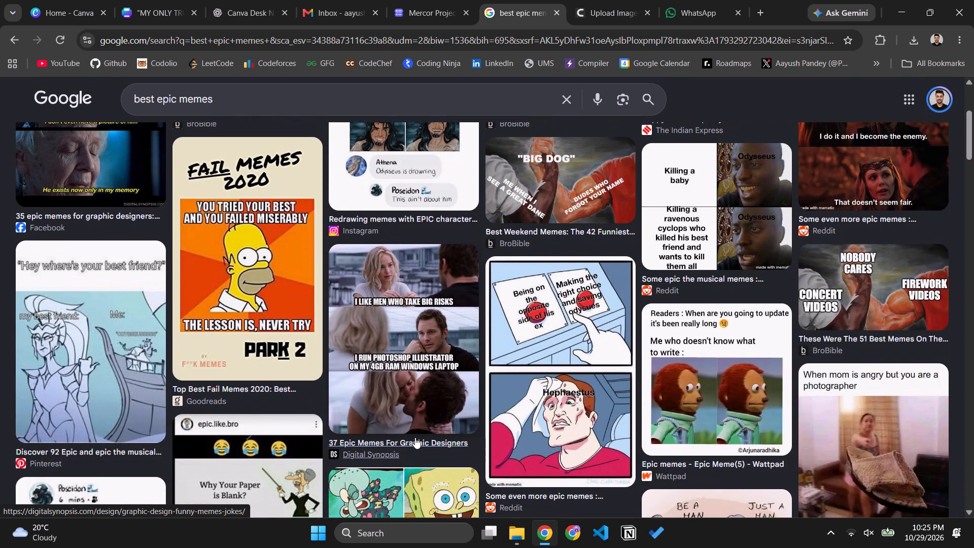
pyautogui.scroll(-2, 415, 437)
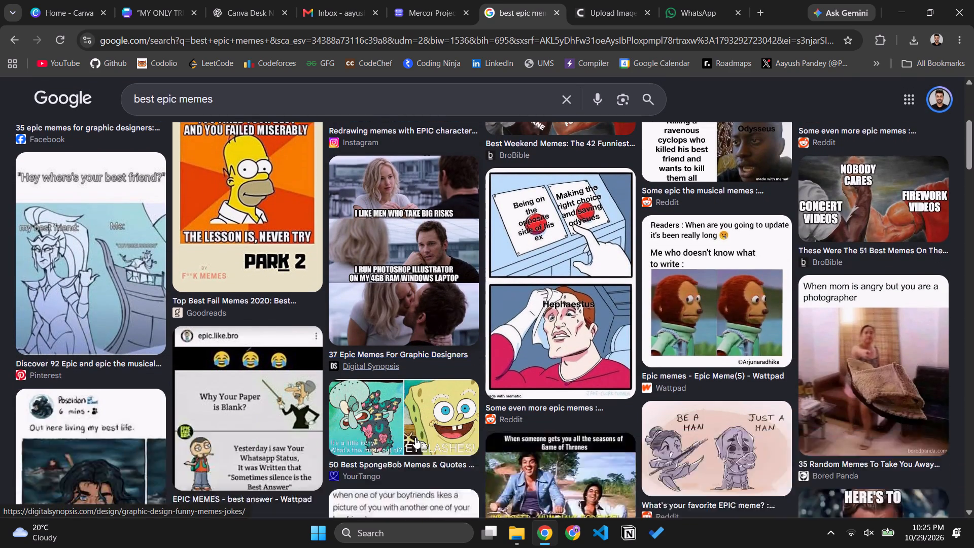
pyautogui.scroll(-4, 415, 437)
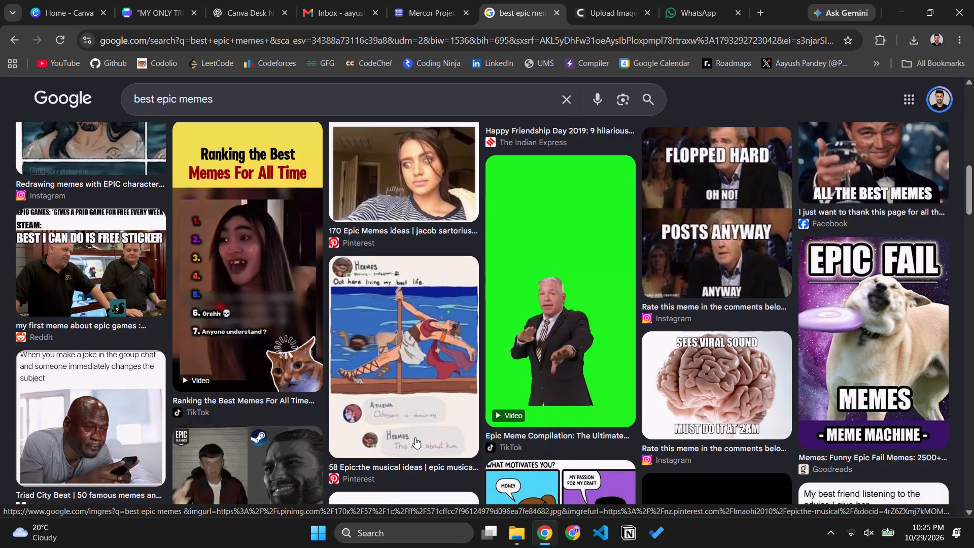
pyautogui.scroll(-4, 415, 437)
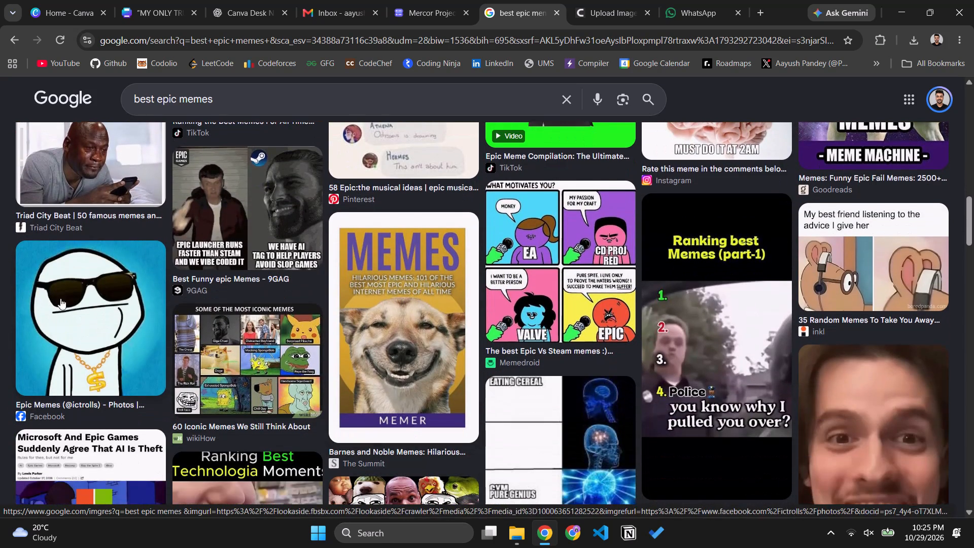
# Preview the Epic Memes cartoon figure with sunglasses and gold dollar chain, look through its related images, and close the preview.
pyautogui.click(65, 296)
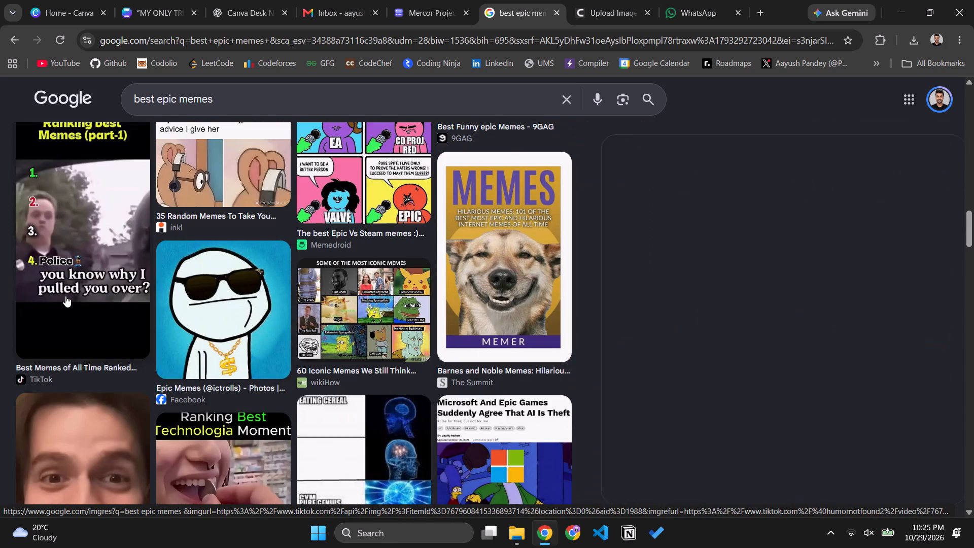
pyautogui.scroll(-3, 751, 384)
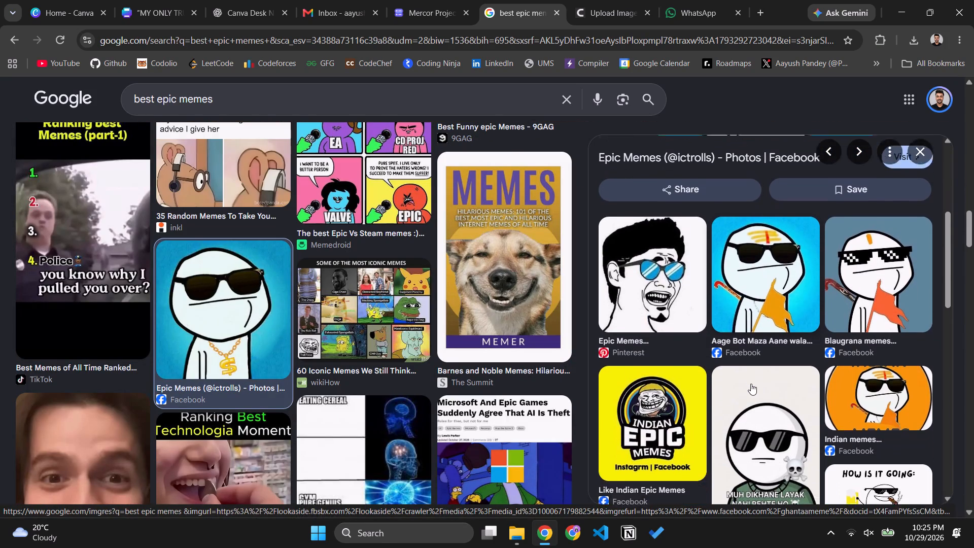
pyautogui.scroll(-4, 751, 384)
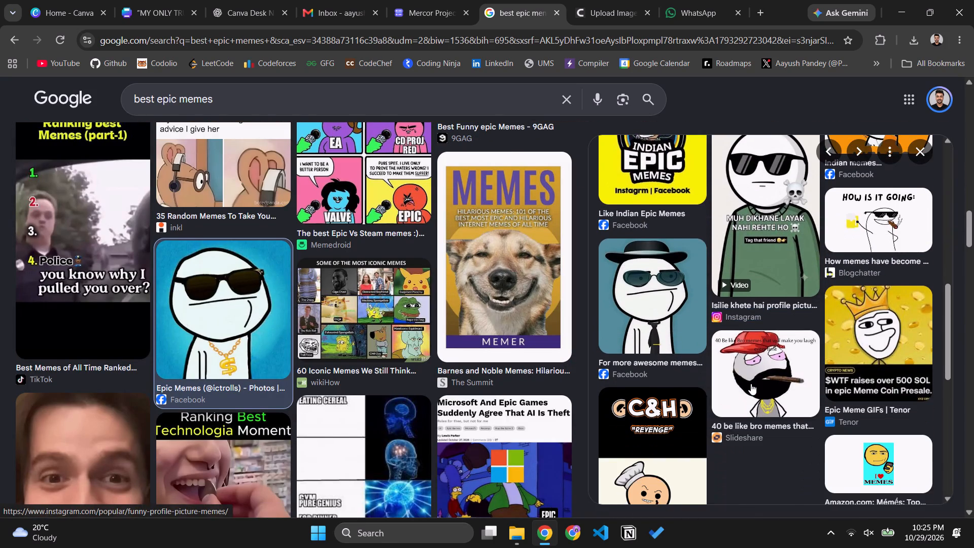
pyautogui.scroll(-2, 751, 384)
pyautogui.scroll(7, 751, 384)
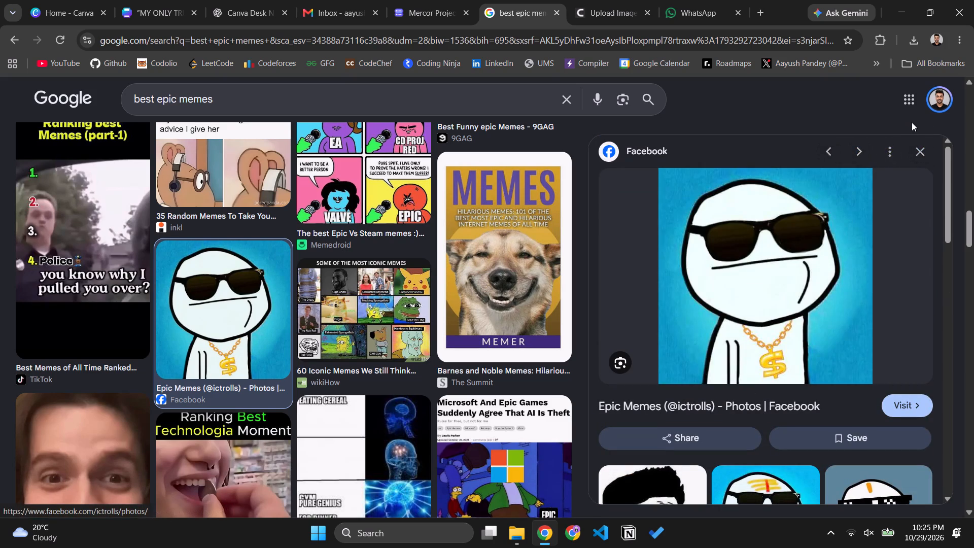
pyautogui.click(926, 148)
# Continue looking through the remaining "best epic memes" image results for a usable meme.
pyautogui.scroll(-2, 709, 344)
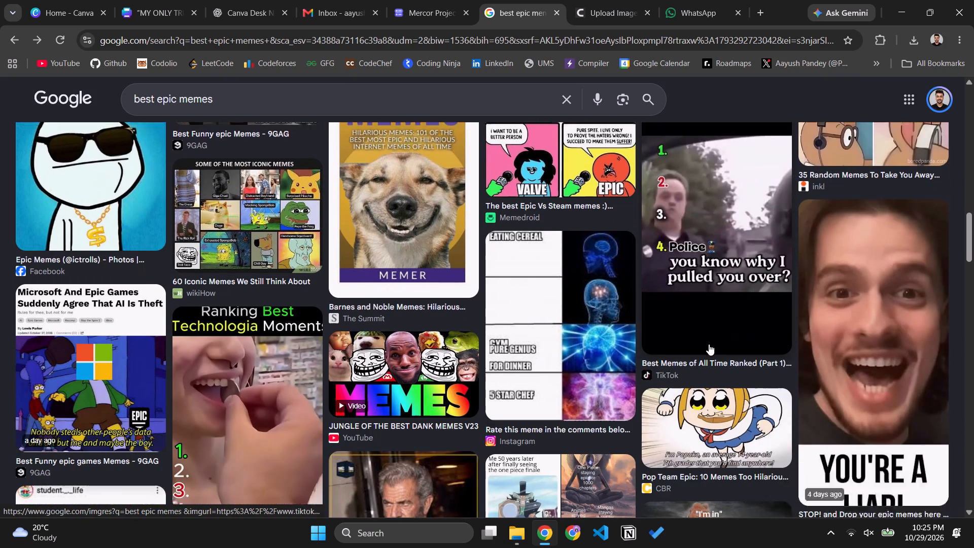
pyautogui.scroll(-1, 709, 344)
pyautogui.scroll(2, 709, 344)
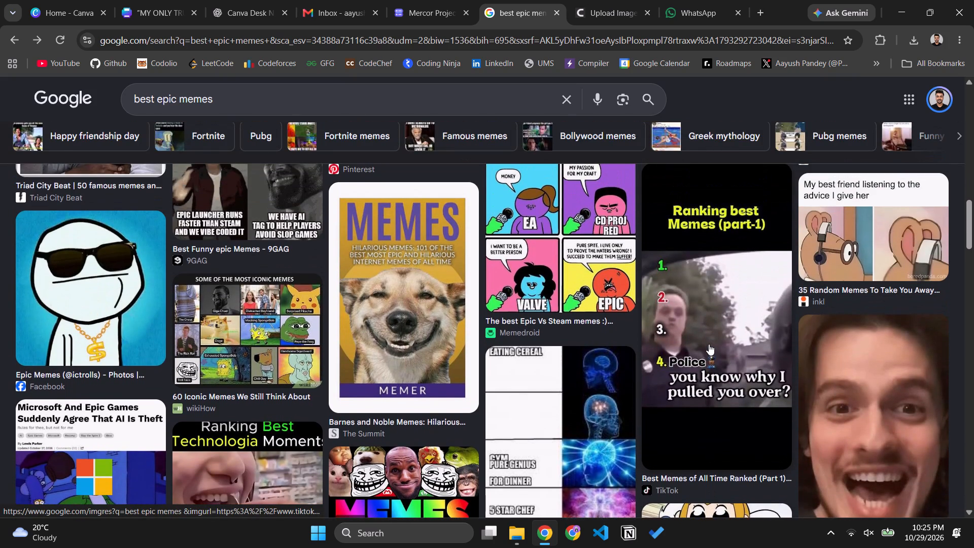
pyautogui.scroll(-6, 709, 344)
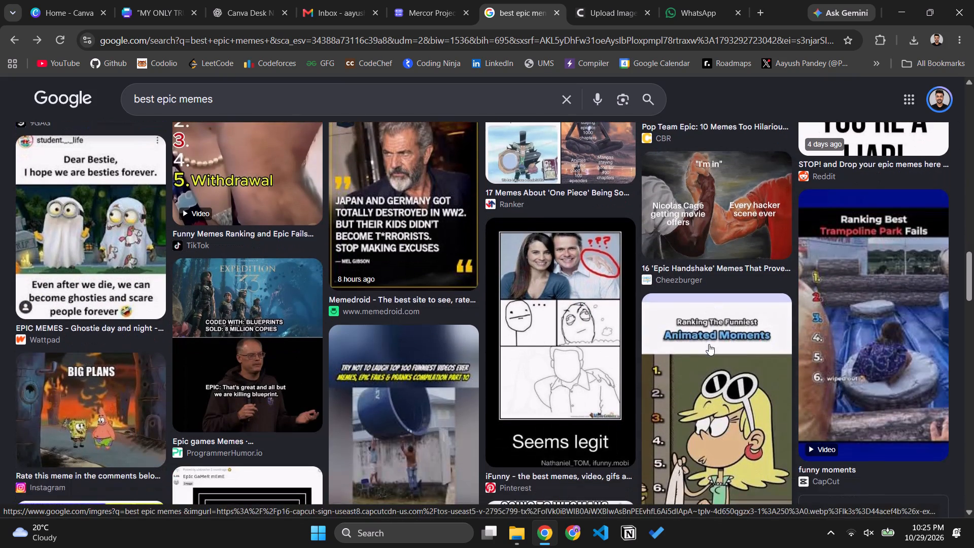
pyautogui.scroll(-1, 709, 344)
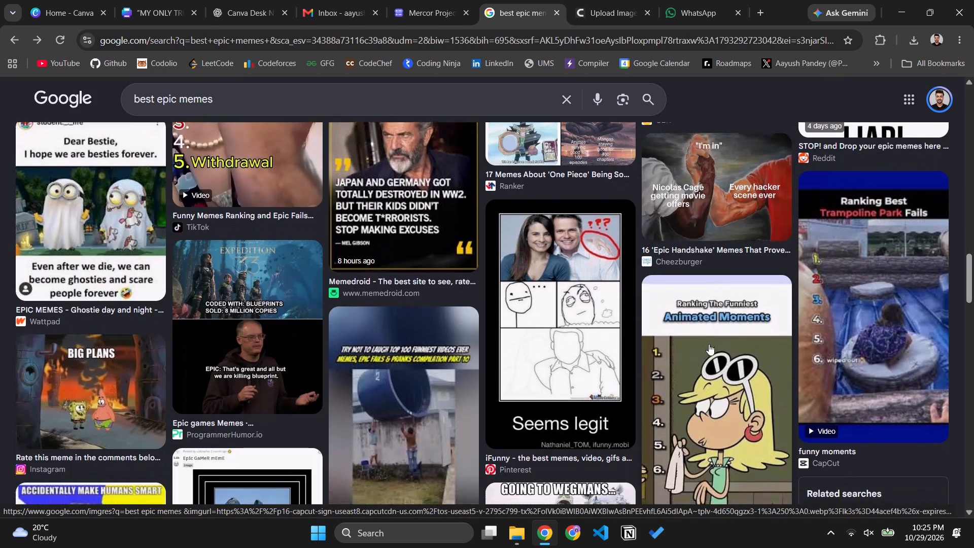
pyautogui.scroll(-3, 709, 344)
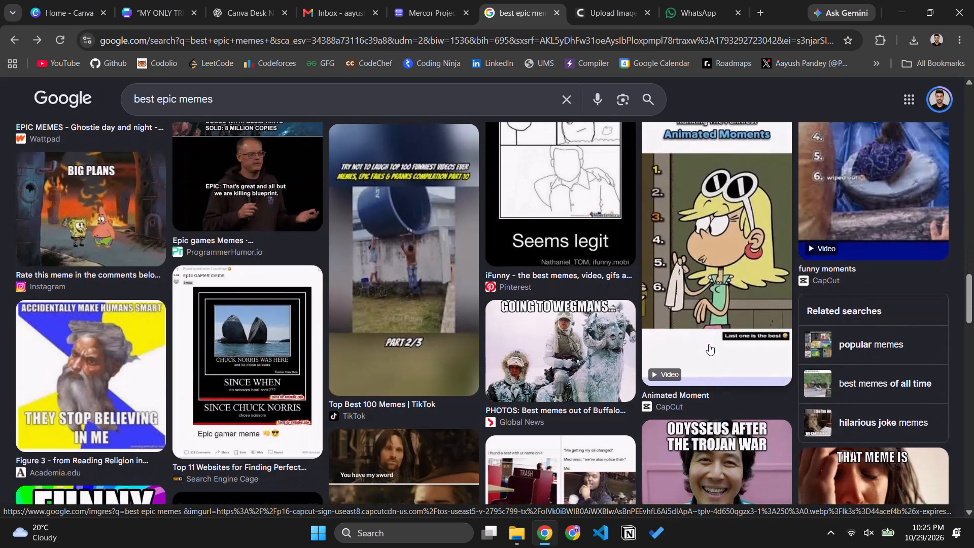
pyautogui.scroll(-3, 709, 344)
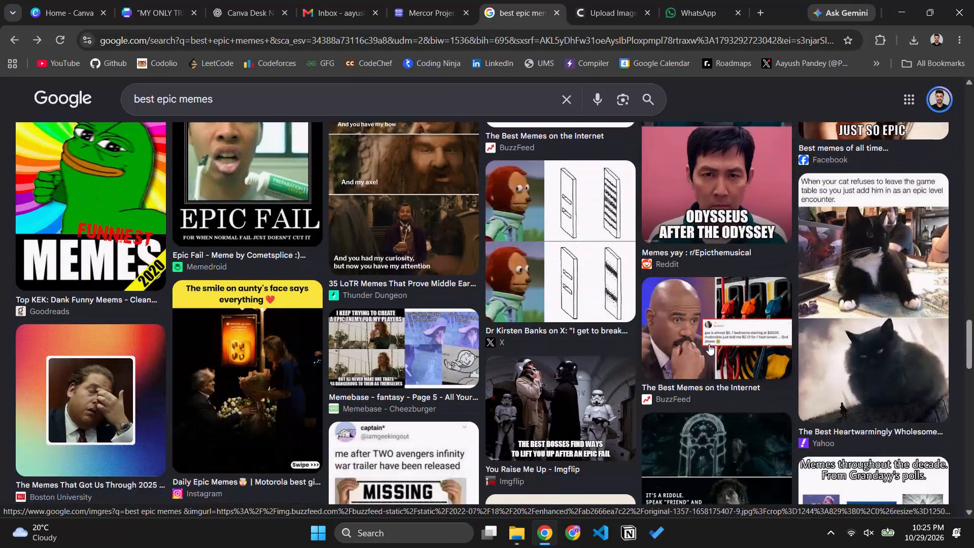
pyautogui.scroll(-5, 709, 344)
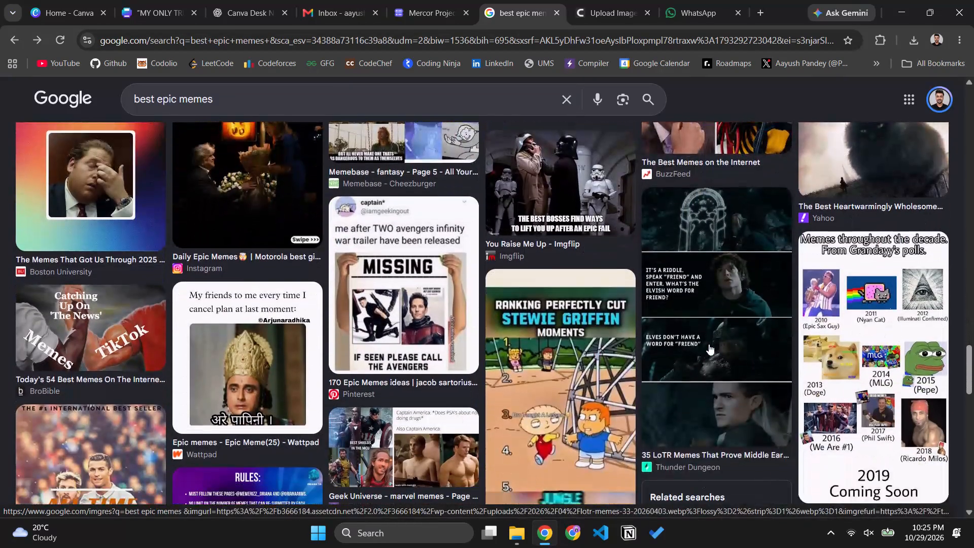
pyautogui.scroll(-6, 709, 344)
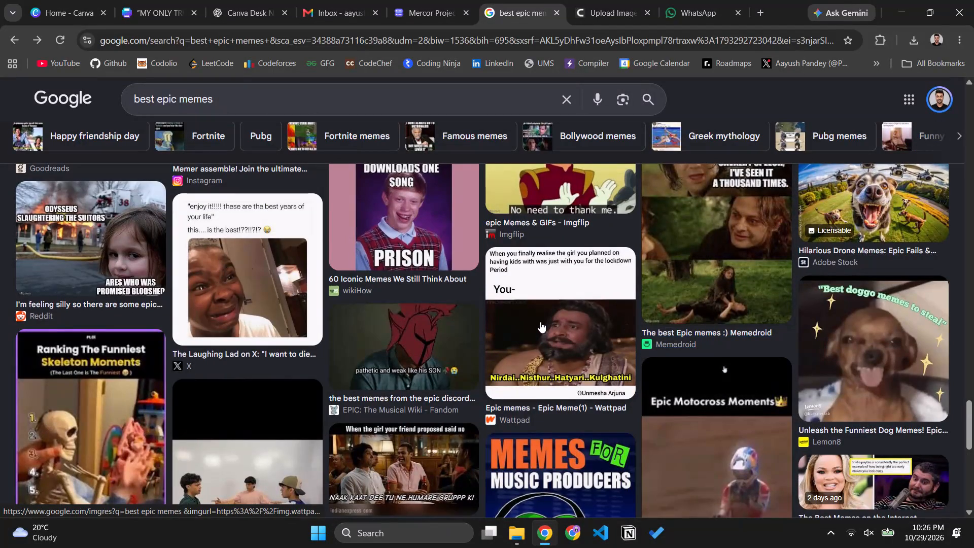
pyautogui.scroll(-1, 540, 322)
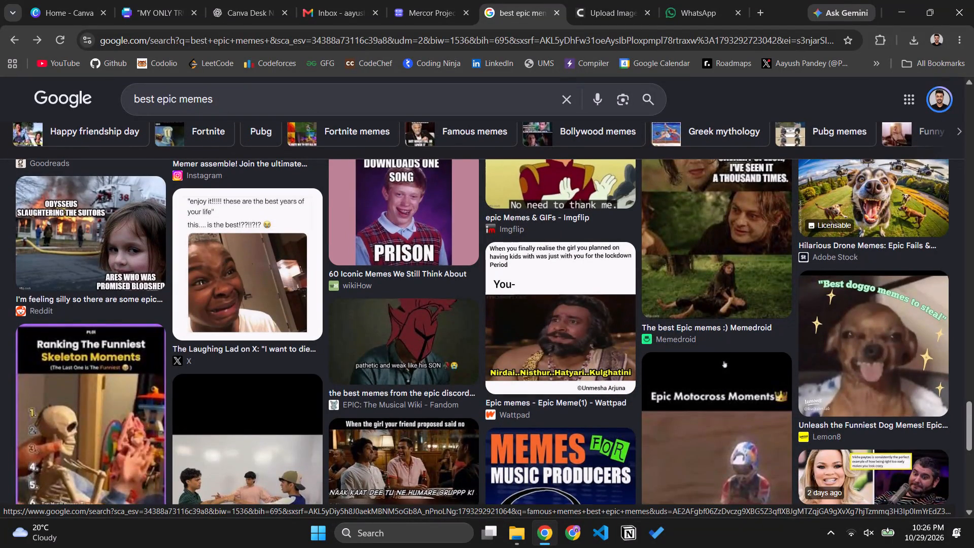
# Narrow the image search to famous memes and look through the results for a usable picture.
pyautogui.click(448, 125)
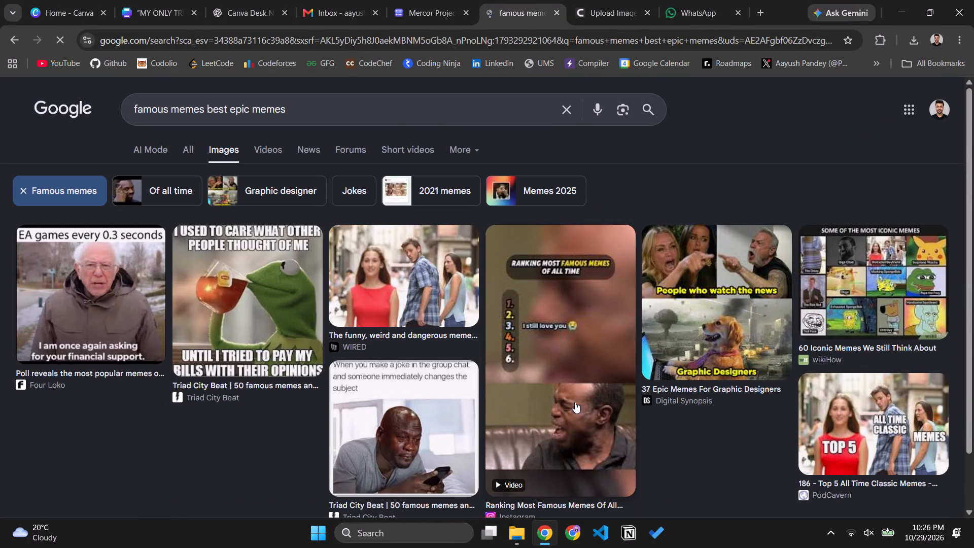
pyautogui.scroll(-1, 575, 402)
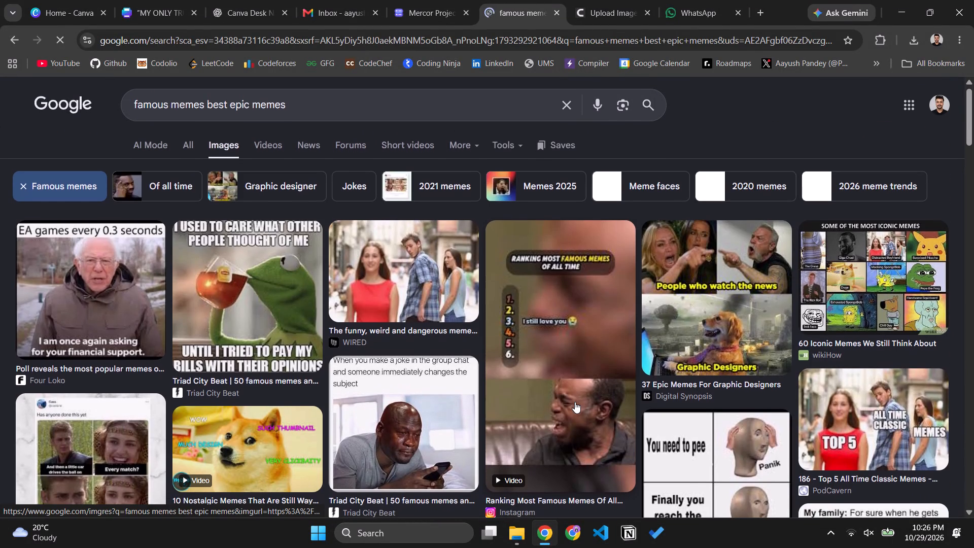
pyautogui.scroll(-1, 575, 402)
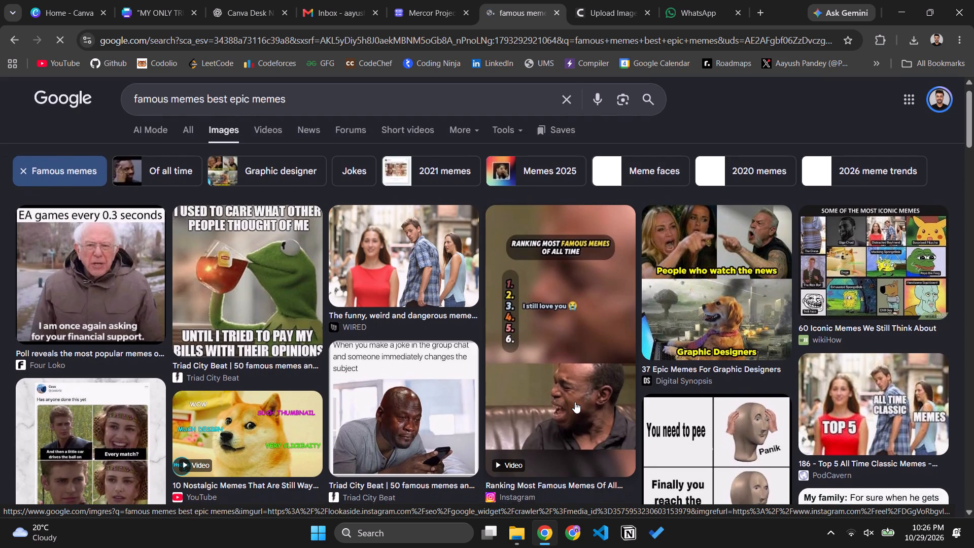
pyautogui.scroll(-1, 575, 402)
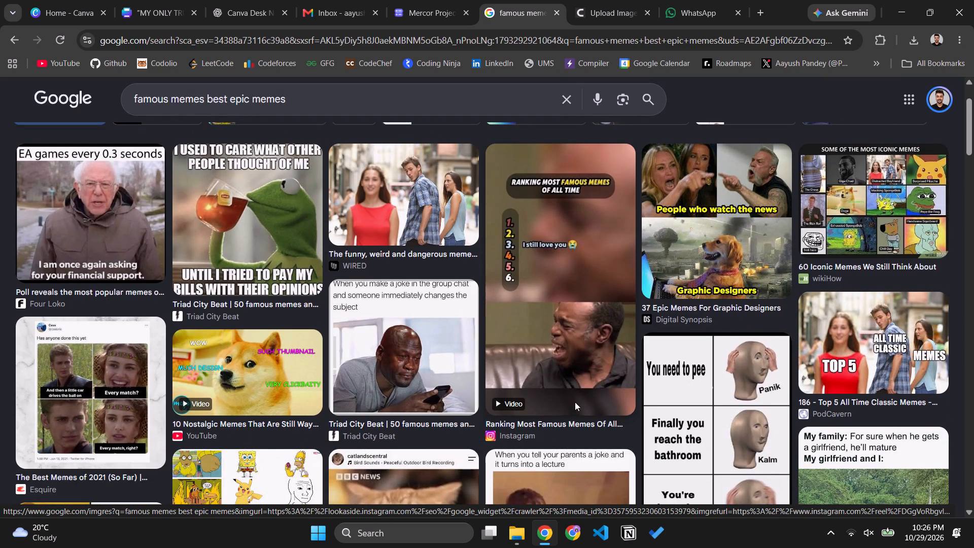
pyautogui.scroll(-4, 575, 402)
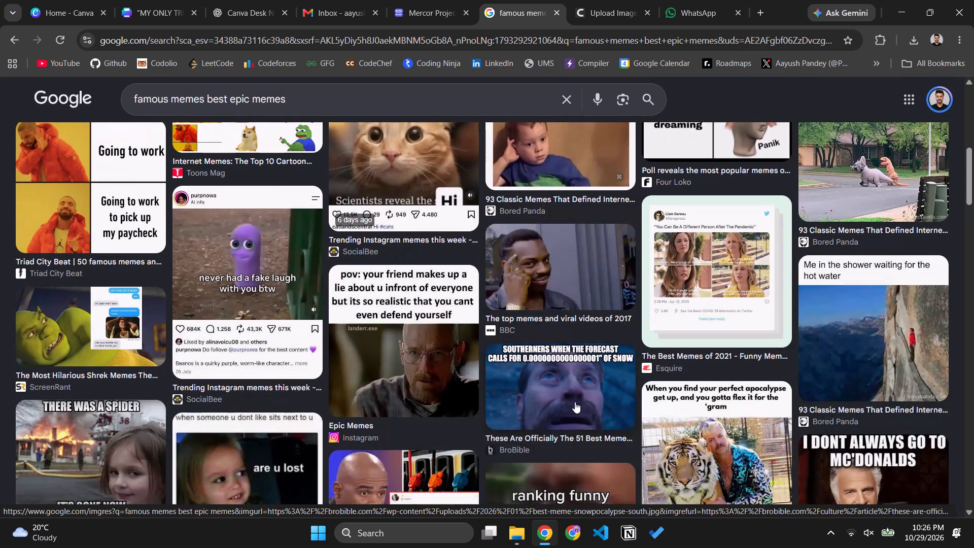
pyautogui.scroll(-3, 575, 402)
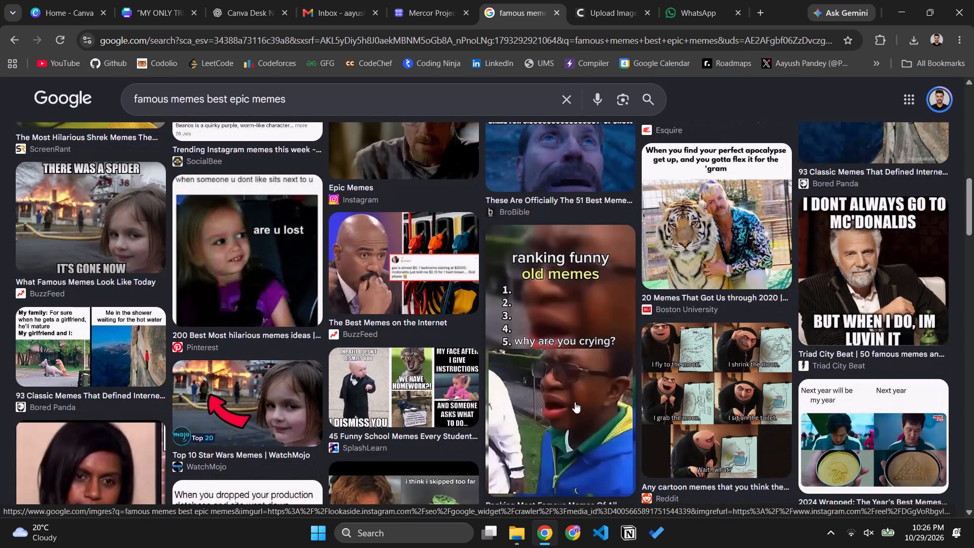
pyautogui.scroll(-3, 575, 402)
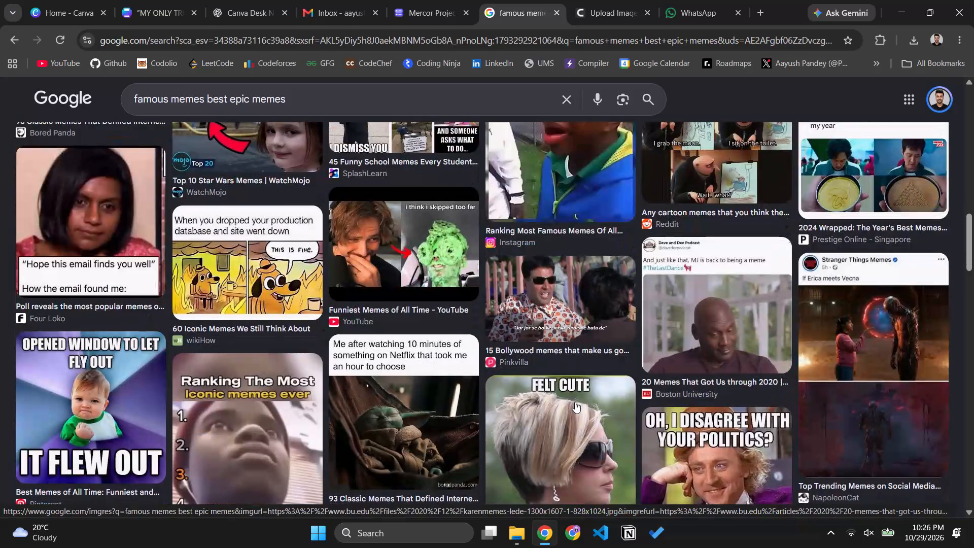
pyautogui.scroll(-5, 575, 402)
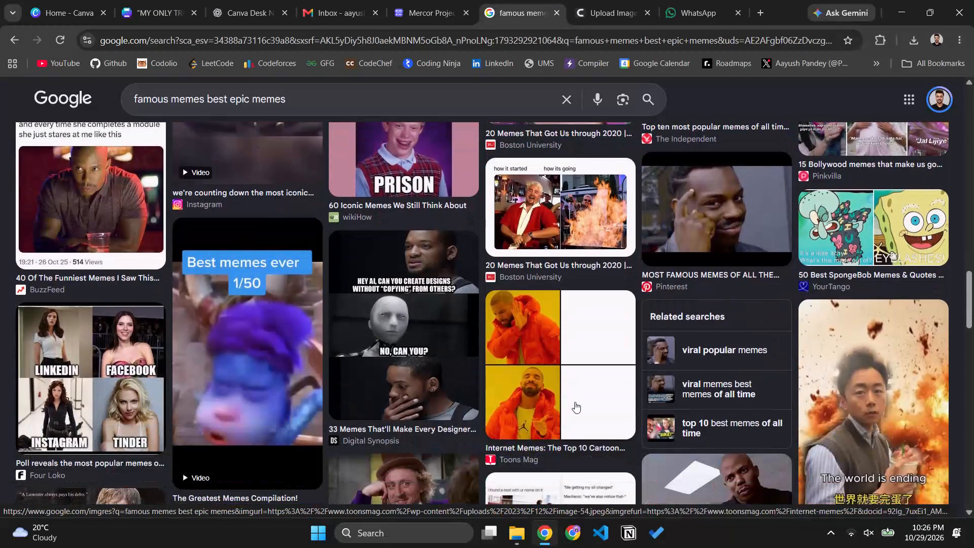
pyautogui.scroll(-6, 575, 402)
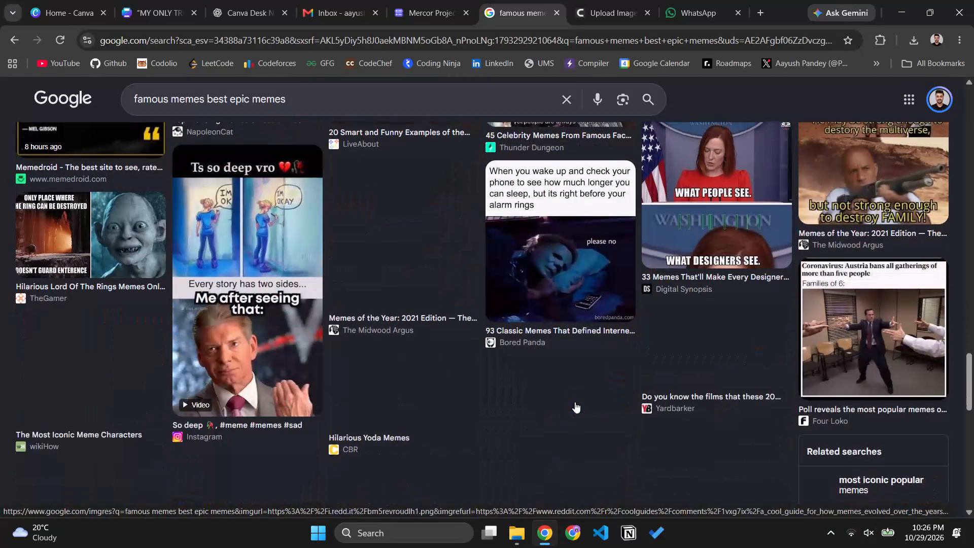
pyautogui.scroll(-3, 575, 402)
# Find the Epic Memes sunglasses cartoon among the famous memes results, open its Facebook source page, and close that page.
pyautogui.scroll(-2, 575, 402)
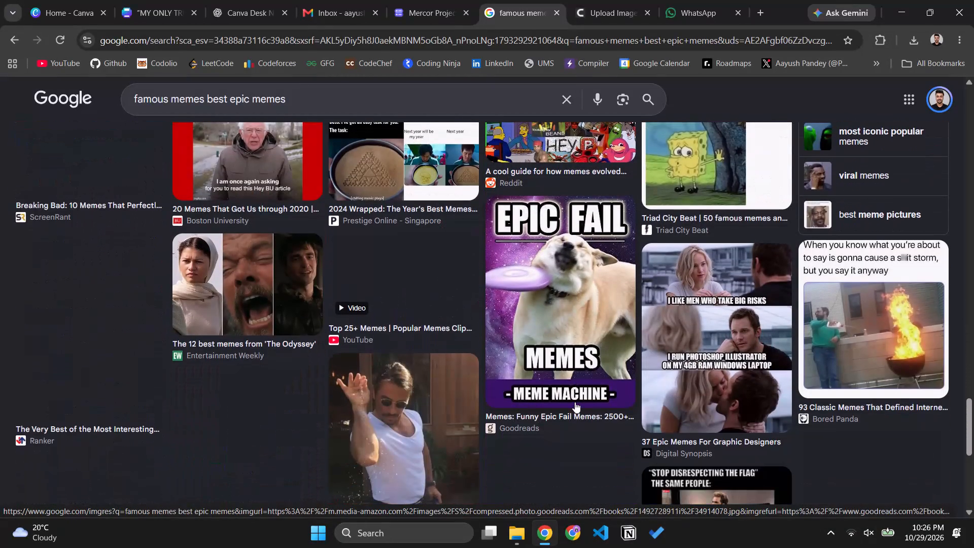
pyautogui.scroll(-2, 575, 402)
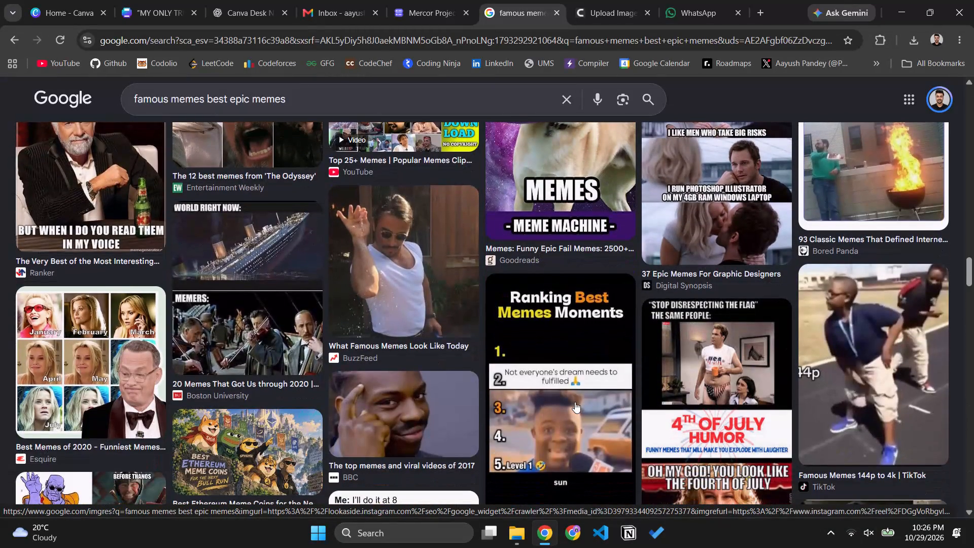
pyautogui.scroll(-3, 575, 402)
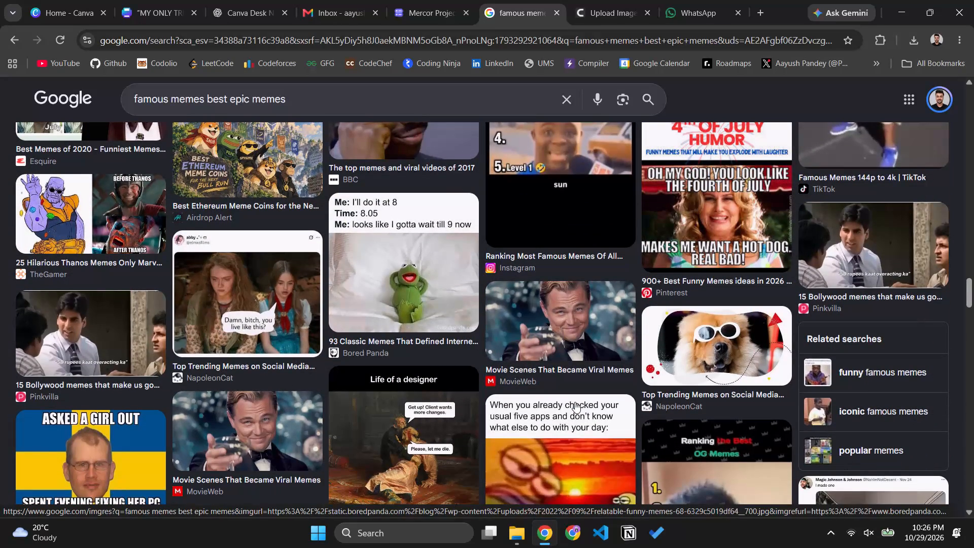
pyautogui.scroll(-2, 575, 402)
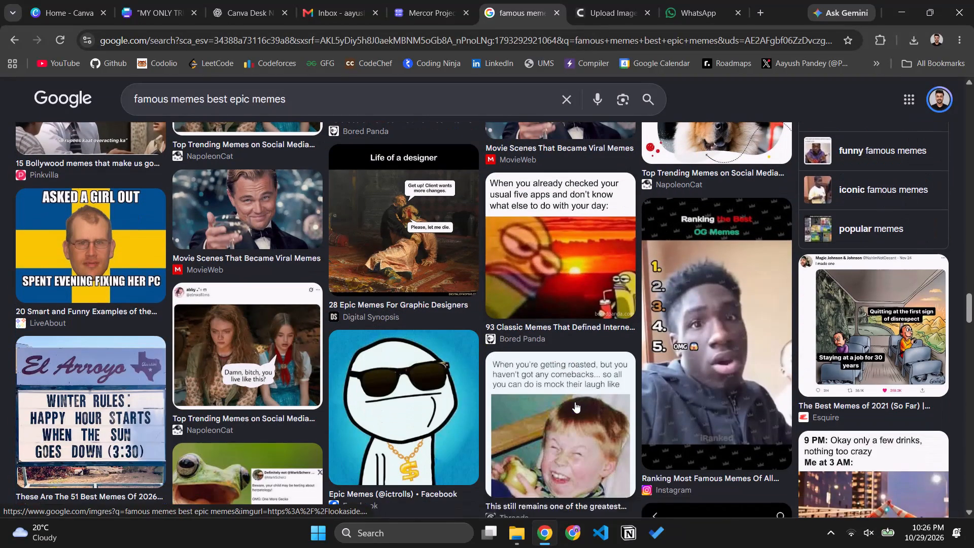
pyautogui.scroll(-1, 575, 402)
pyautogui.click(422, 421)
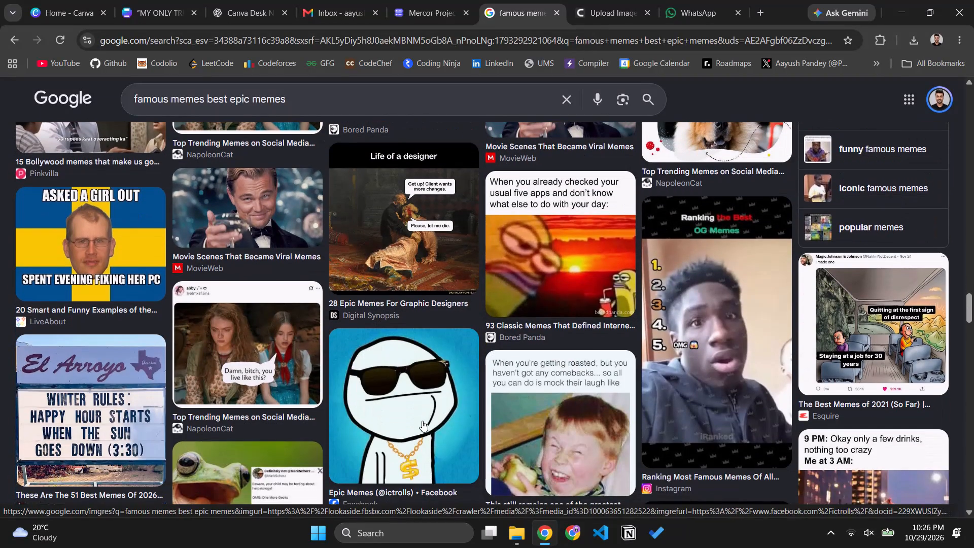
pyautogui.click(863, 353)
pyautogui.scroll(-3, 863, 353)
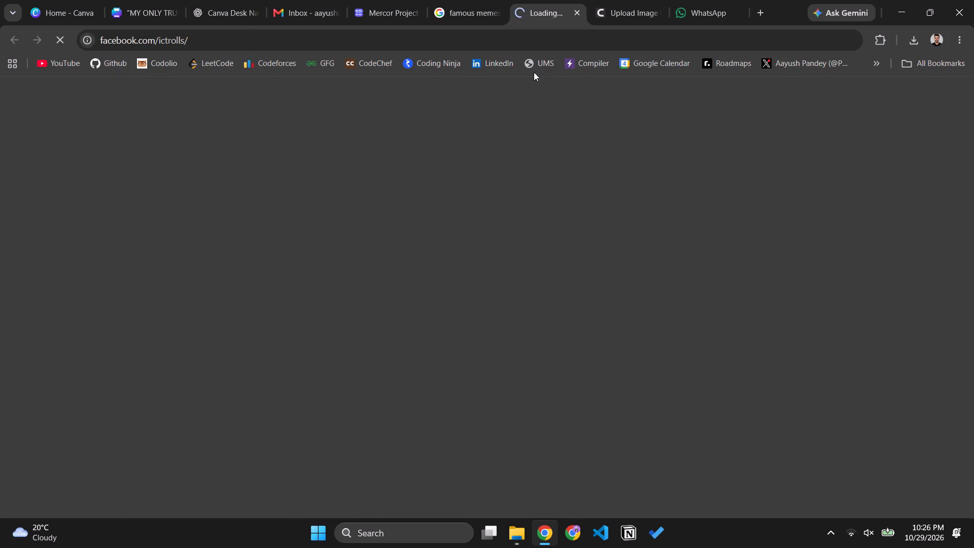
pyautogui.click(571, 13)
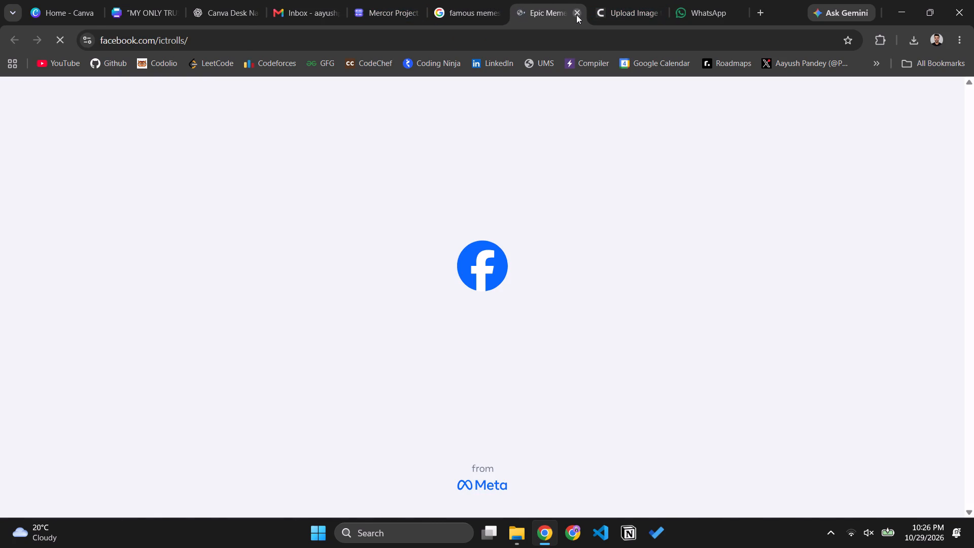
pyautogui.click(576, 15)
# Look through the cartoon's related images, then follow the suggested search "funny profile pic for meme page" and look over its results.
pyautogui.scroll(-6, 782, 398)
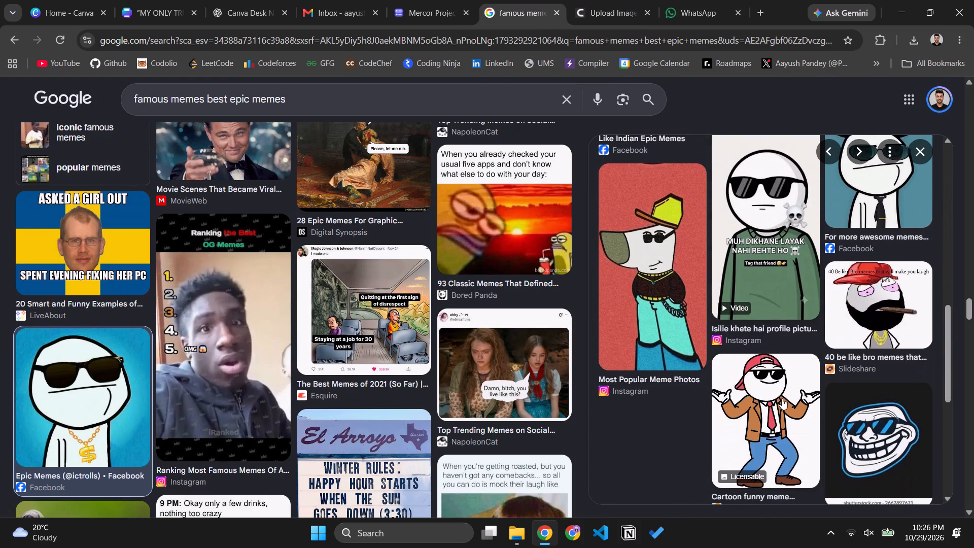
pyautogui.scroll(-1, 782, 398)
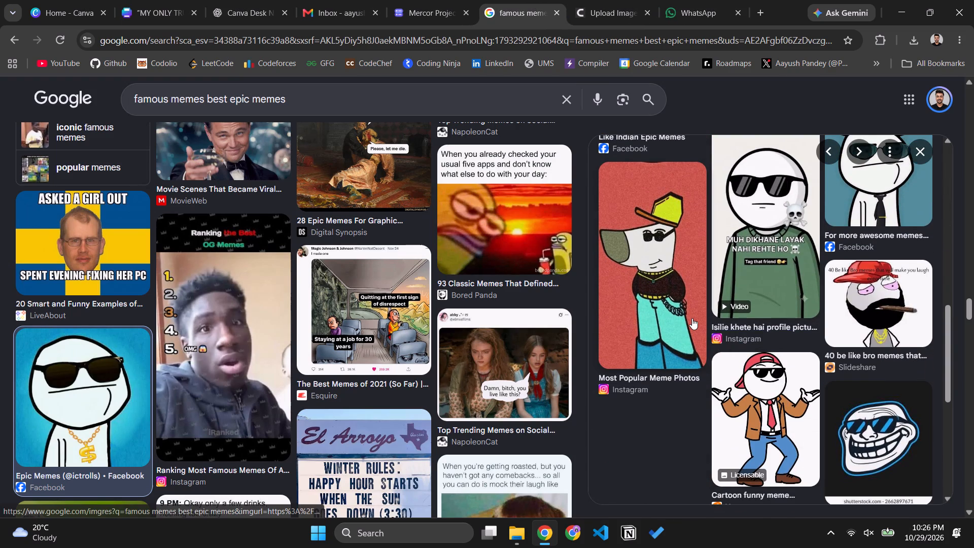
pyautogui.scroll(-5, 692, 318)
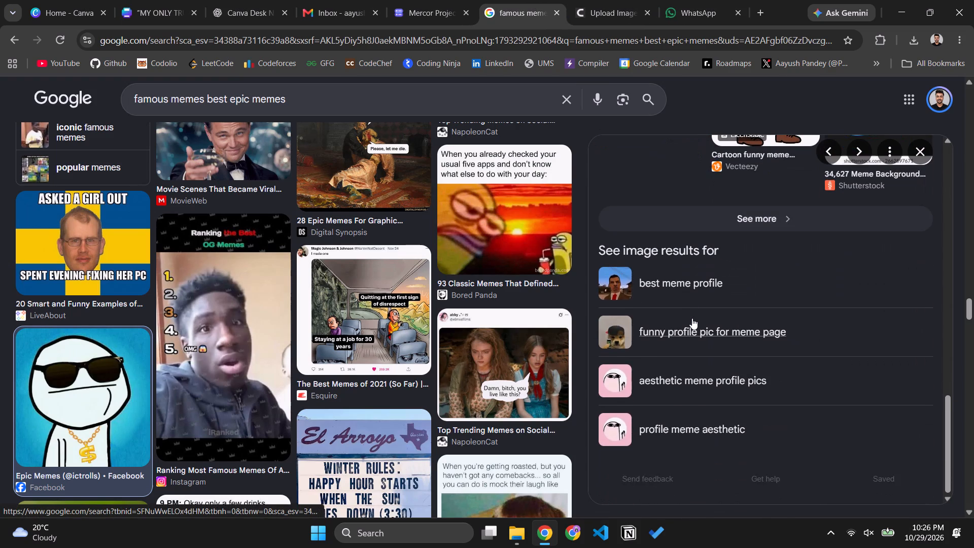
pyautogui.click(724, 333)
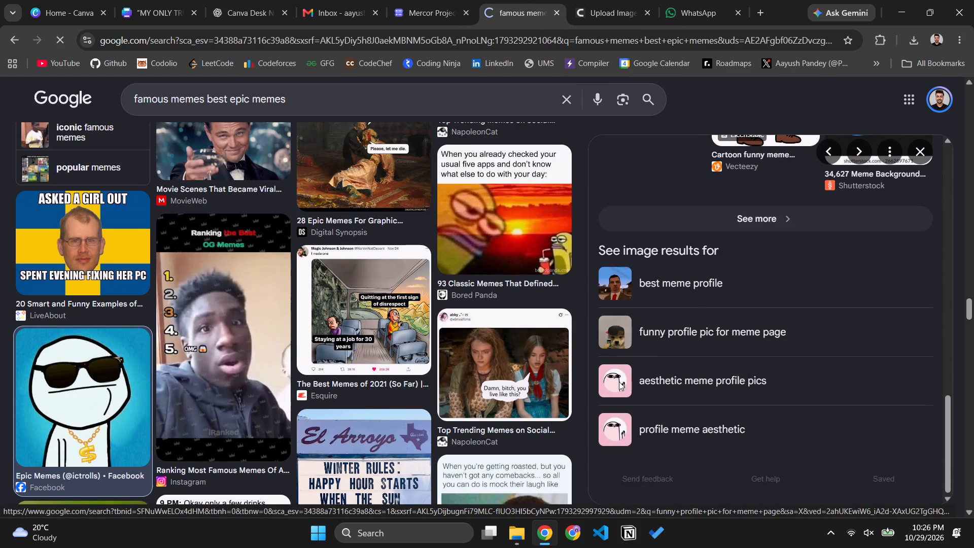
pyautogui.scroll(-4, 514, 429)
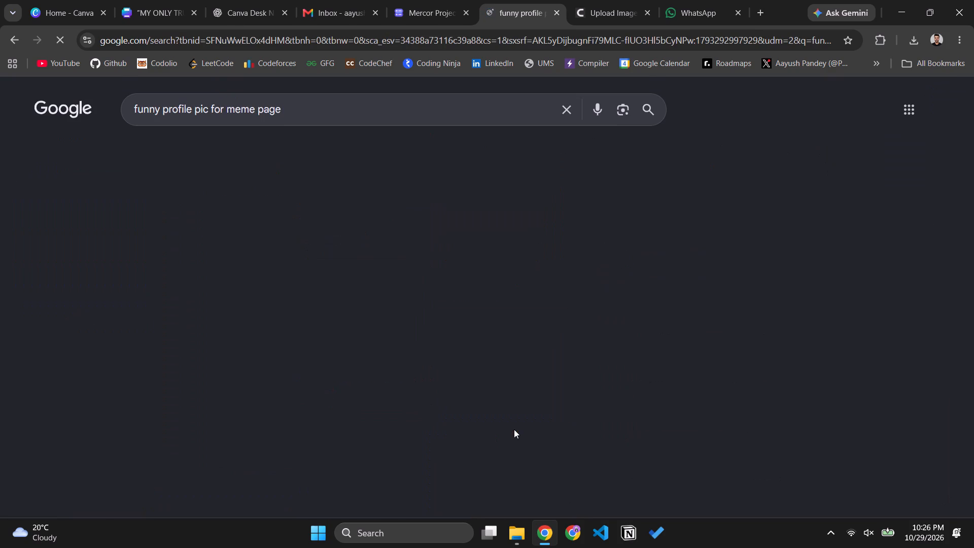
pyautogui.scroll(-2, 511, 383)
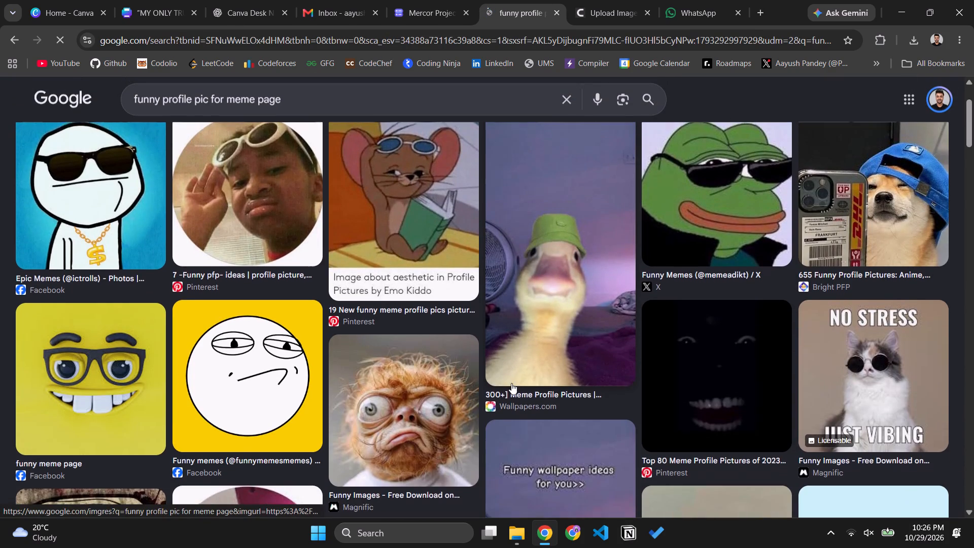
pyautogui.scroll(1, 511, 383)
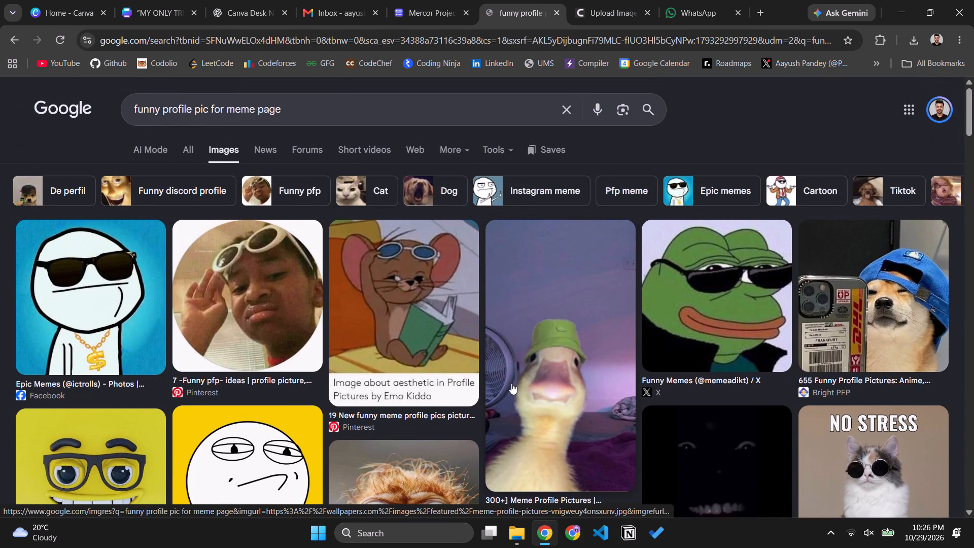
pyautogui.scroll(1, 511, 383)
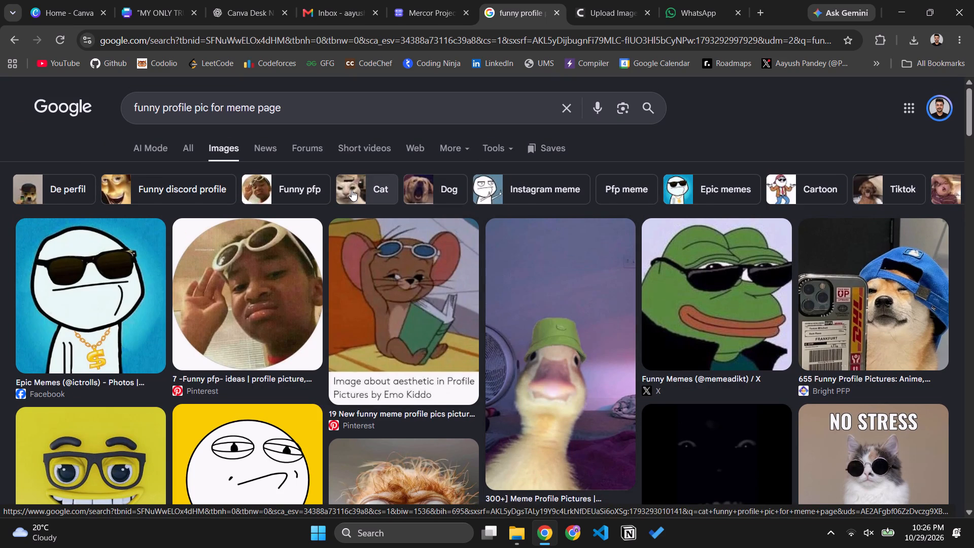
# Narrow the funny profile picture results to cat images.
pyautogui.click(352, 190)
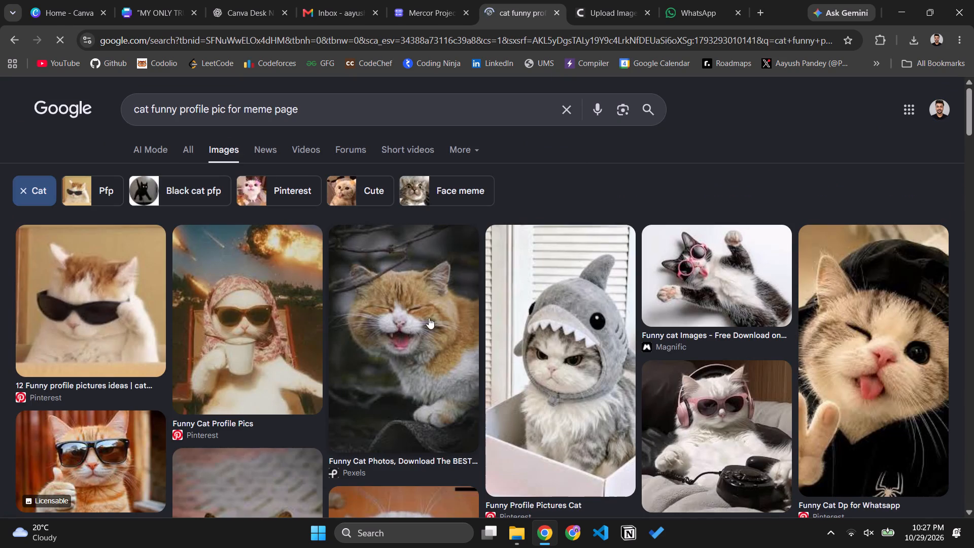
# Browse the "cat funny profile pic for meme page" image results for a suitable funny cat picture.
pyautogui.scroll(-1, 464, 374)
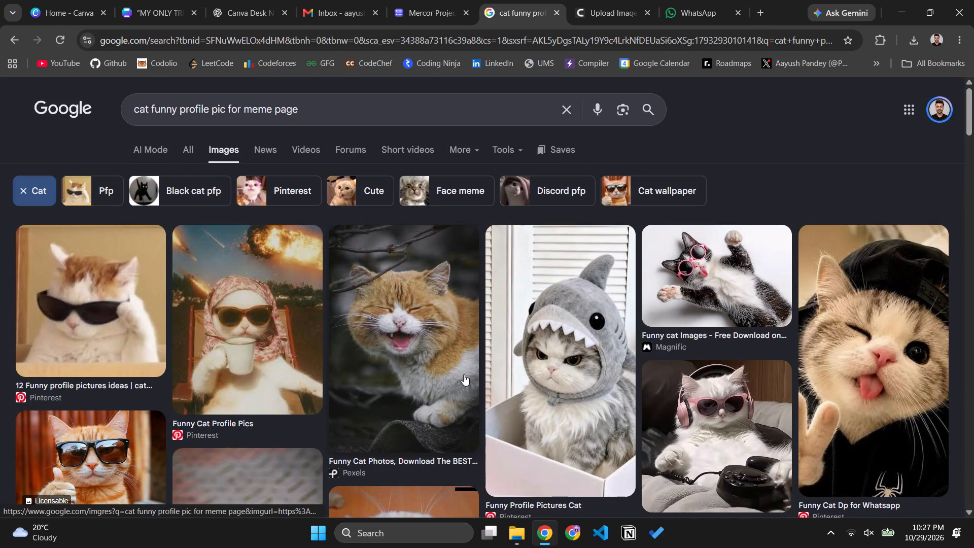
pyautogui.scroll(-1, 464, 374)
pyautogui.scroll(1, 464, 374)
pyautogui.scroll(-1, 464, 374)
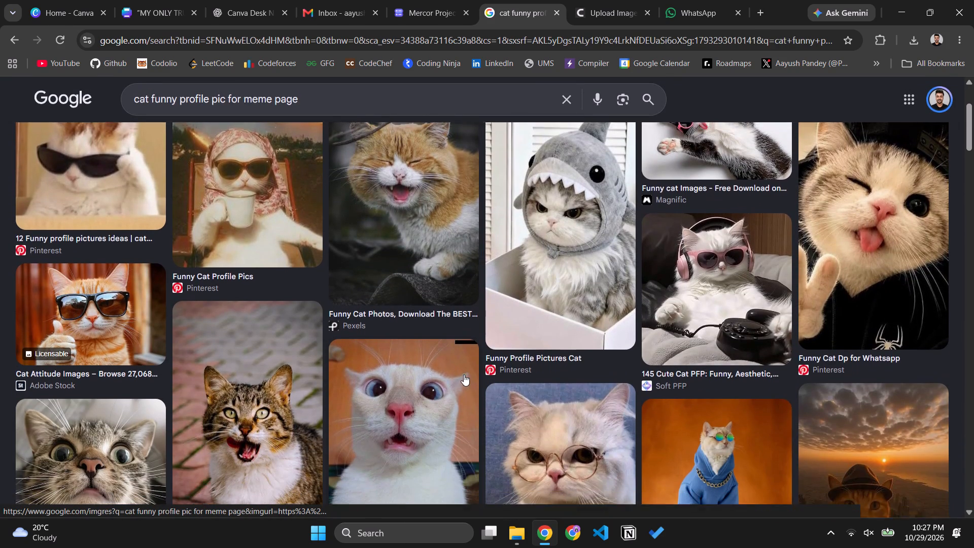
pyautogui.scroll(-3, 464, 374)
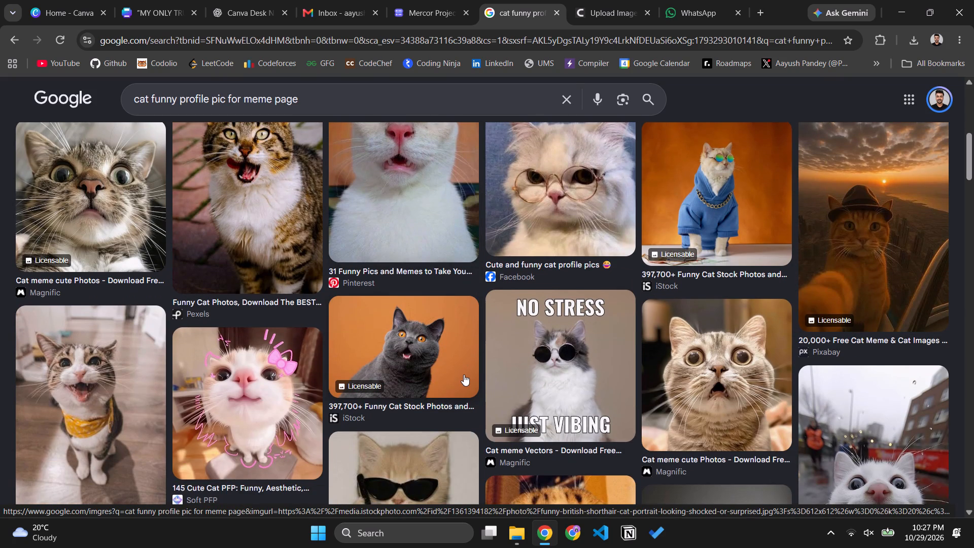
pyautogui.scroll(-2, 464, 374)
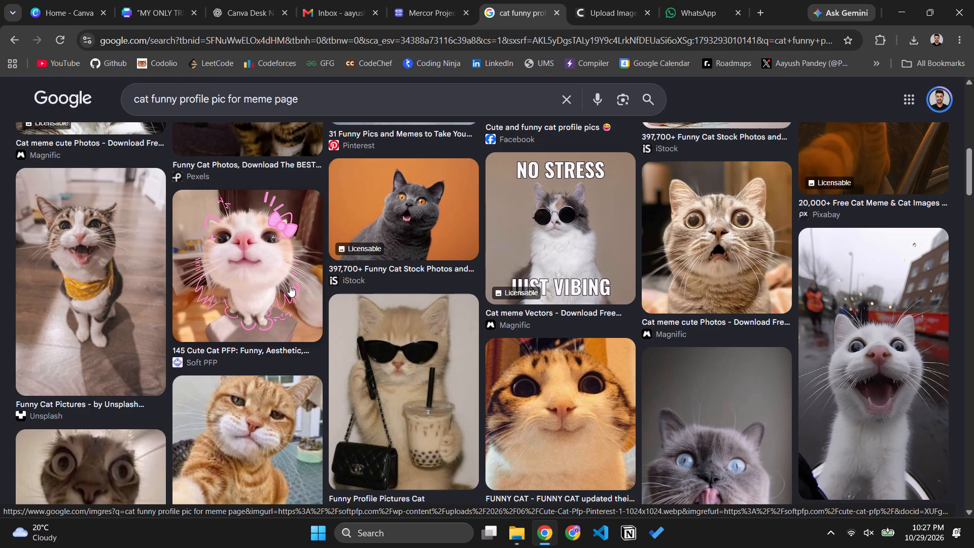
pyautogui.scroll(-1, 290, 286)
pyautogui.scroll(1, 290, 286)
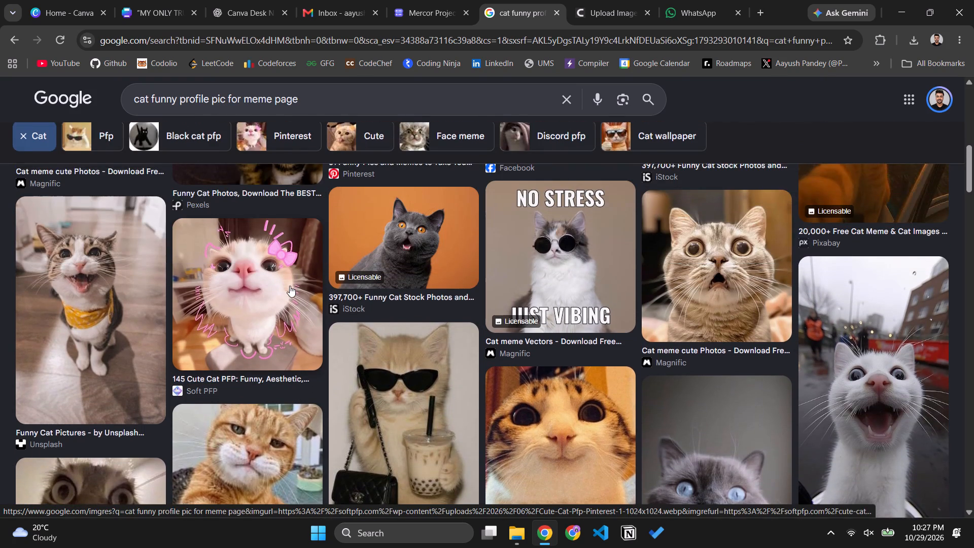
pyautogui.scroll(-7, 290, 286)
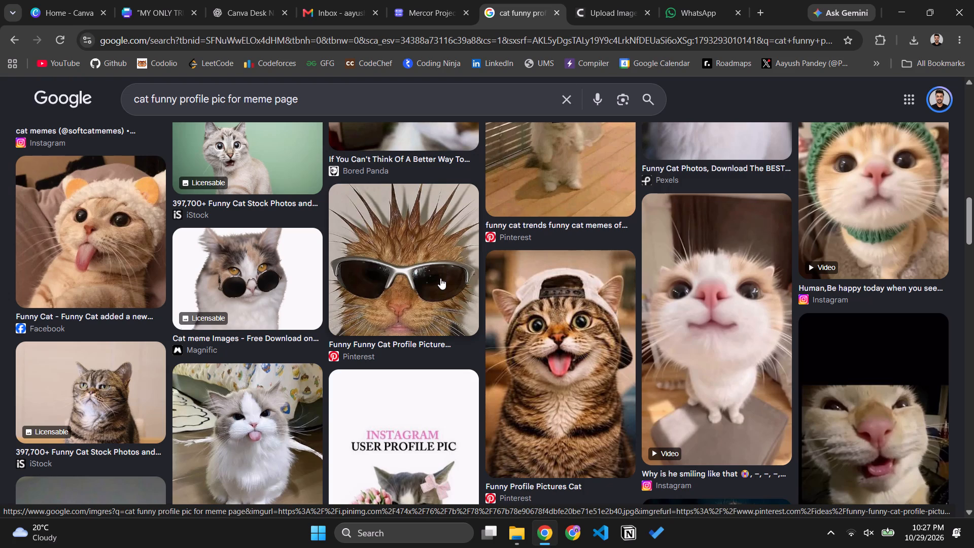
pyautogui.scroll(-2, 440, 278)
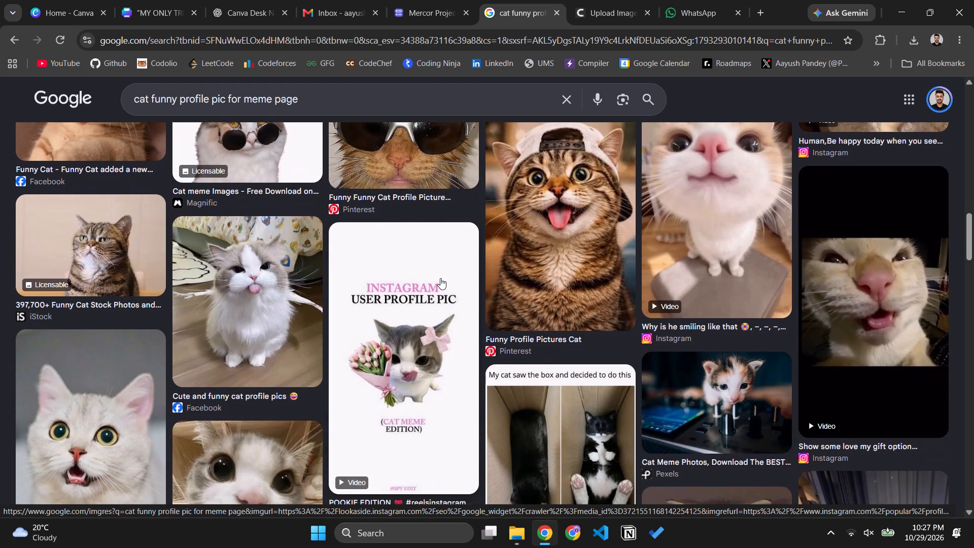
pyautogui.scroll(-4, 440, 278)
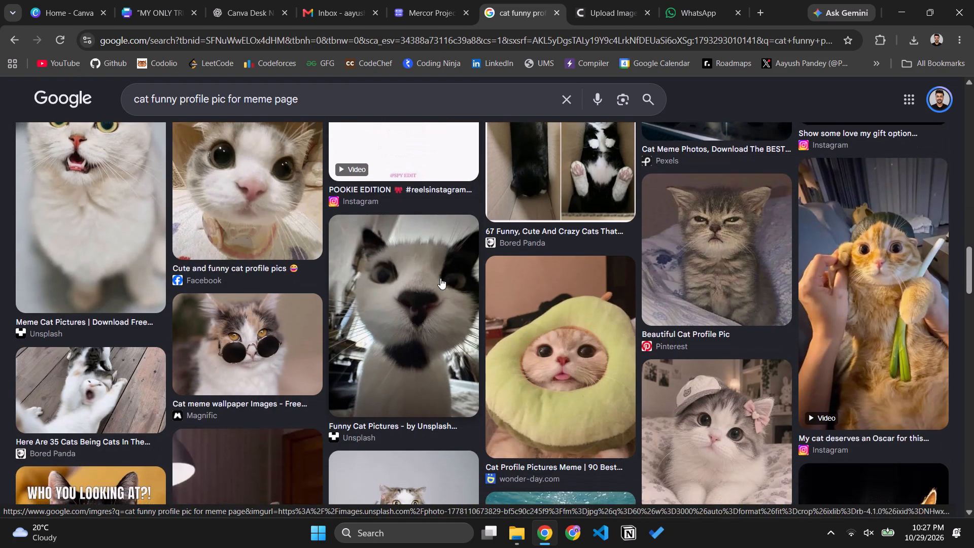
pyautogui.scroll(-4, 440, 278)
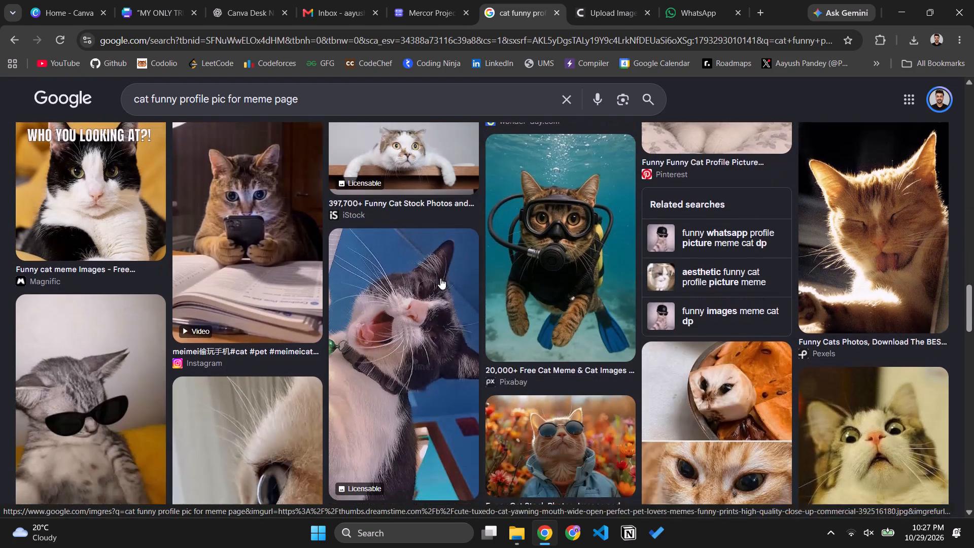
pyautogui.scroll(-4, 440, 278)
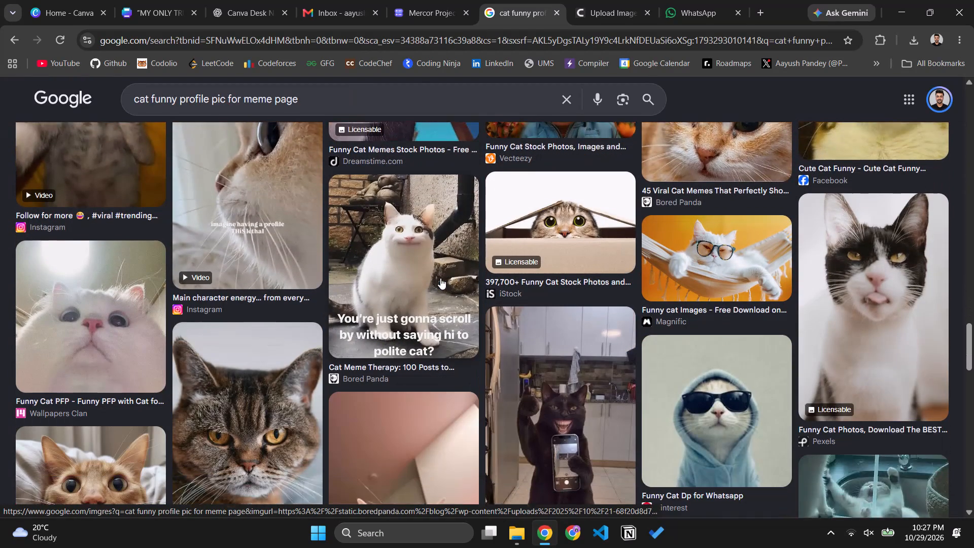
pyautogui.scroll(-3, 440, 278)
# Go back through the earlier cat results and preview the Instagram video of the squinting, open-mouthed cat on a black background.
pyautogui.scroll(7, 440, 278)
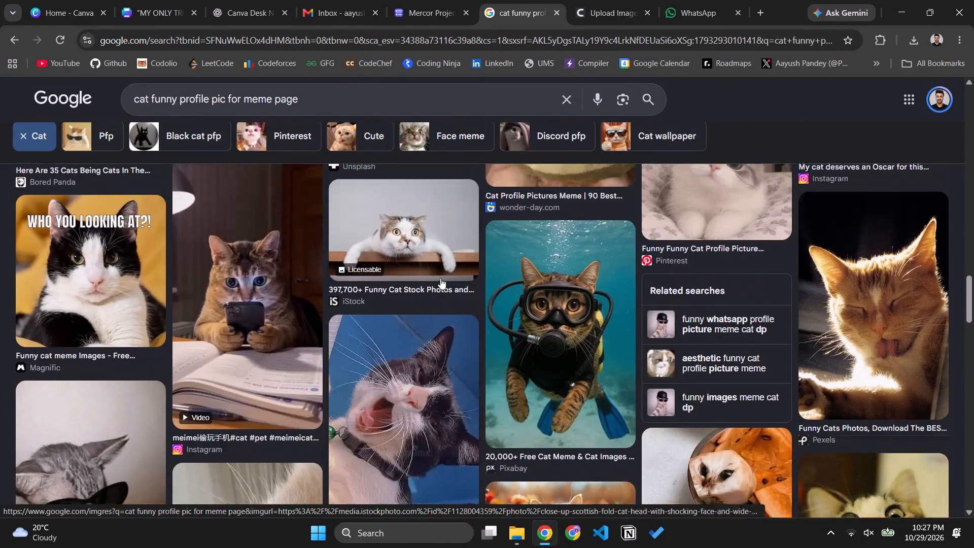
pyautogui.scroll(4, 440, 278)
pyautogui.scroll(-3, 440, 278)
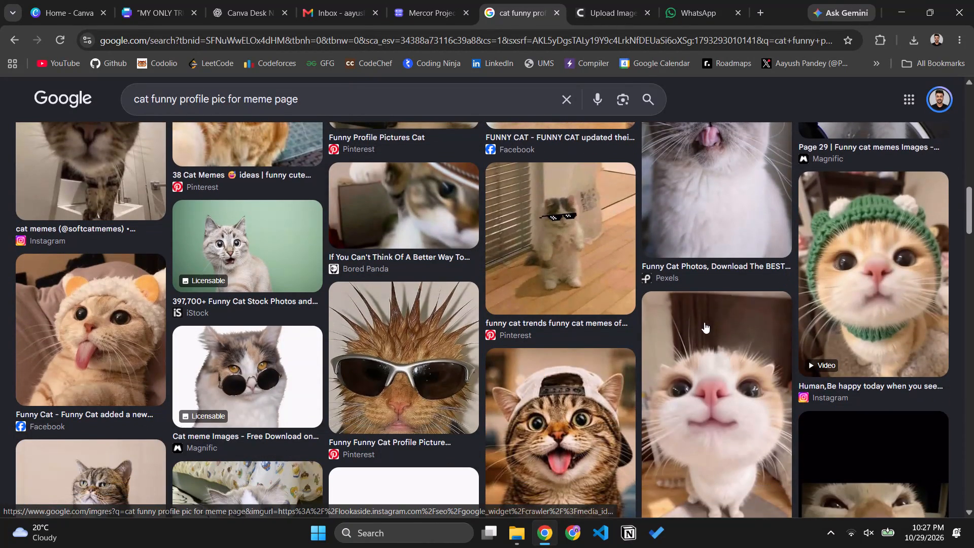
pyautogui.scroll(-1, 704, 322)
pyautogui.click(899, 442)
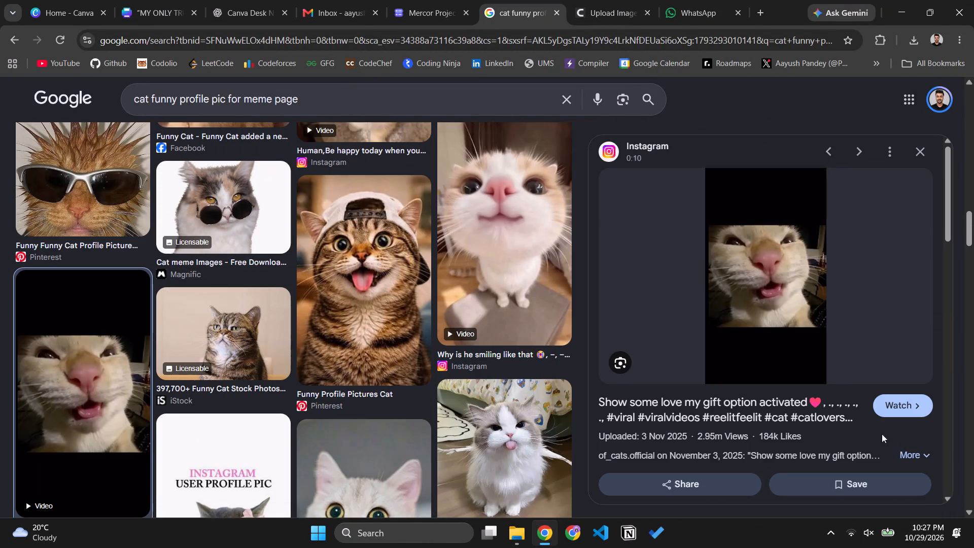
# Look through the related images and suggested searches for the previewed squinting cat.
pyautogui.scroll(-7, 780, 393)
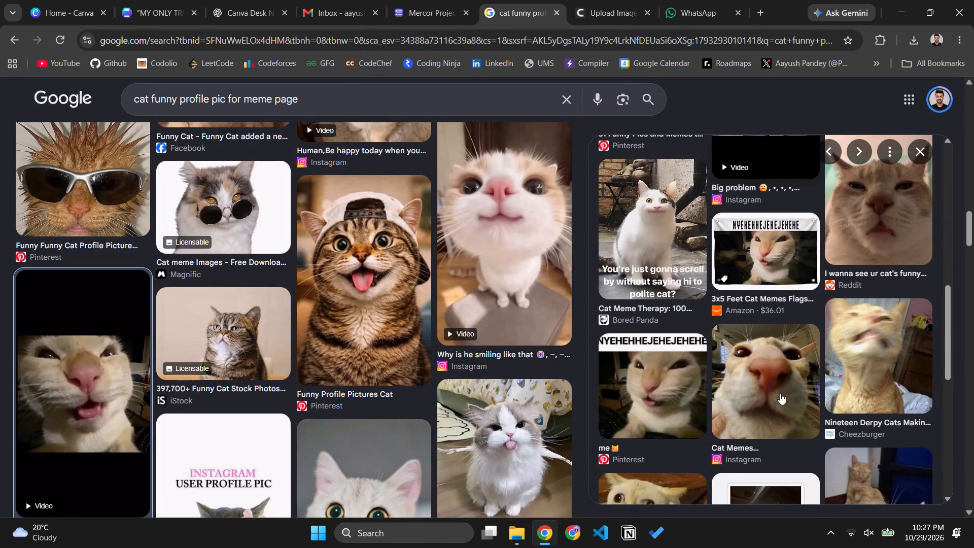
pyautogui.scroll(4, 780, 393)
pyautogui.scroll(-2, 780, 393)
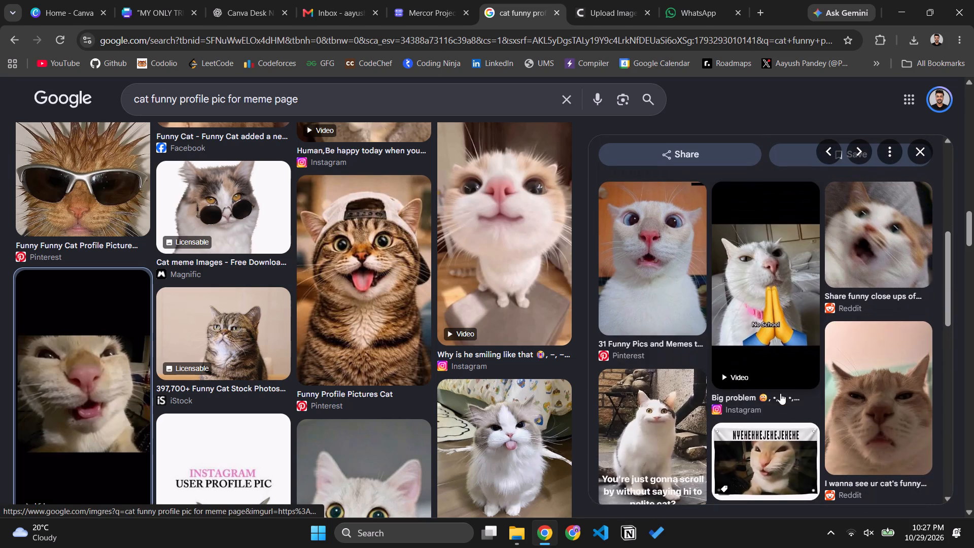
pyautogui.scroll(-2, 780, 393)
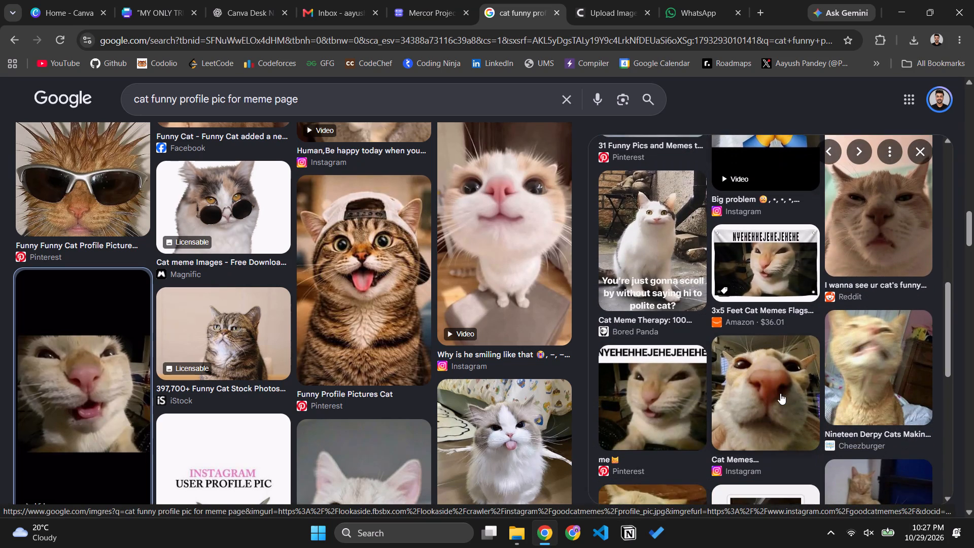
pyautogui.scroll(-6, 780, 393)
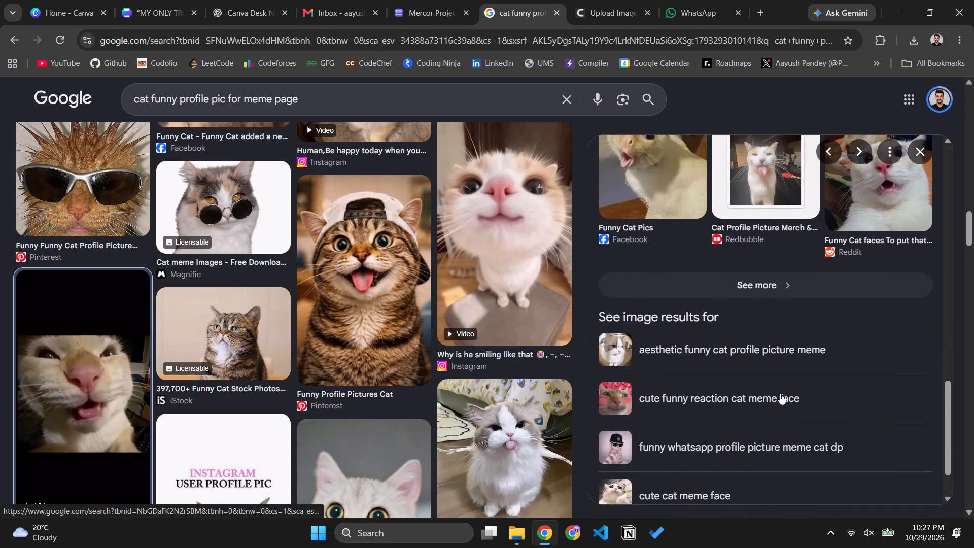
pyautogui.scroll(-3, 780, 393)
pyautogui.scroll(9, 780, 393)
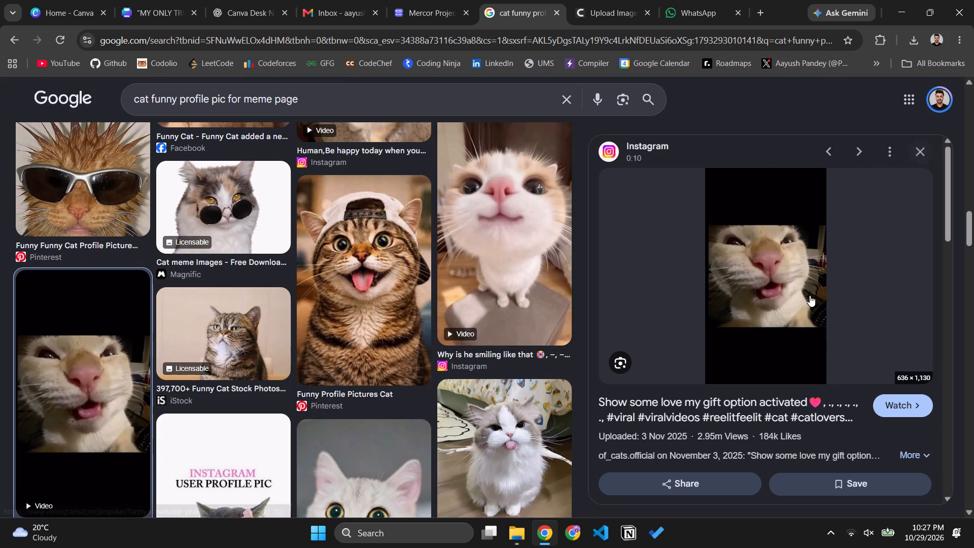
pyautogui.scroll(-8, 810, 295)
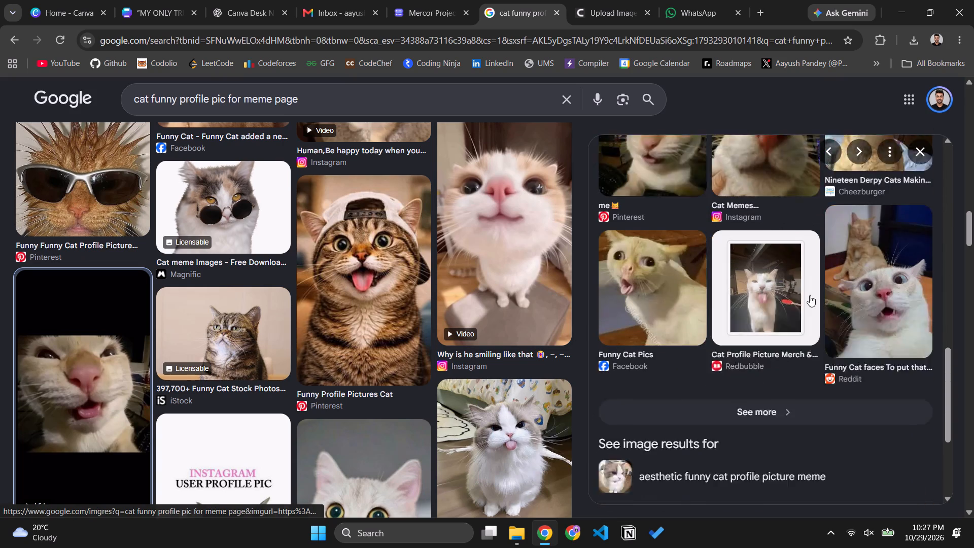
pyautogui.scroll(-1, 810, 295)
pyautogui.scroll(2, 716, 280)
pyautogui.scroll(-2, 697, 329)
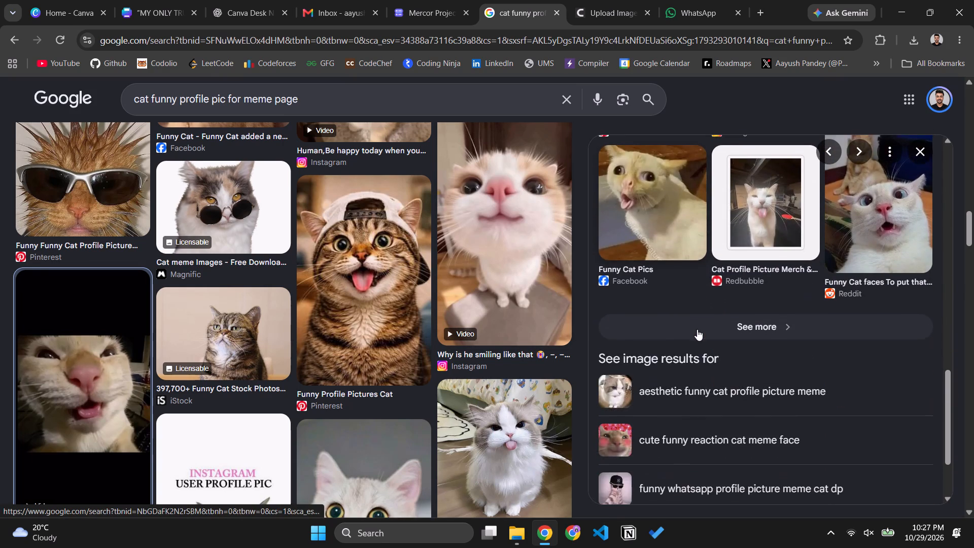
pyautogui.scroll(3, 697, 329)
pyautogui.scroll(-3, 697, 318)
# Open the suggested image search "cute funny reaction cat meme face" and look through its results for a usable picture.
pyautogui.click(669, 391)
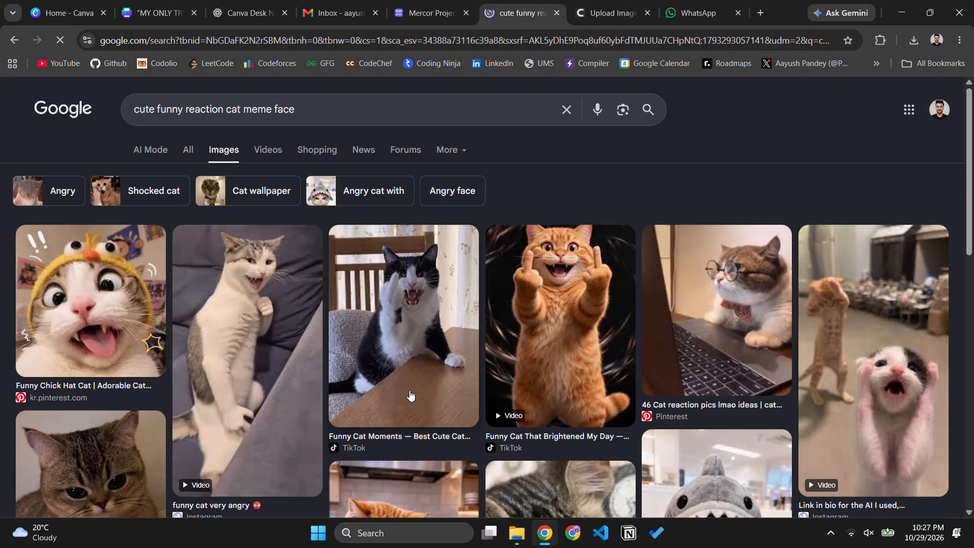
pyautogui.scroll(-4, 409, 390)
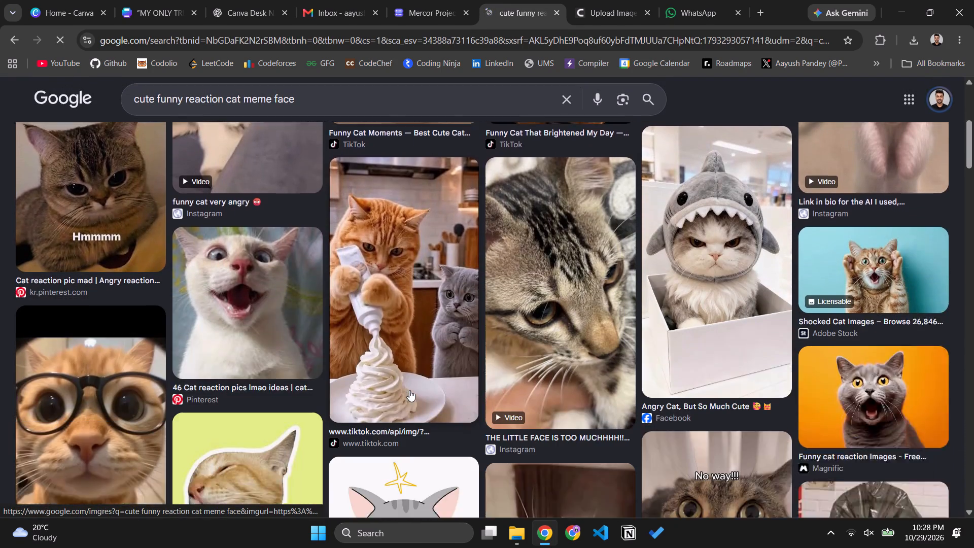
pyautogui.scroll(-1, 409, 390)
pyautogui.scroll(1, 409, 390)
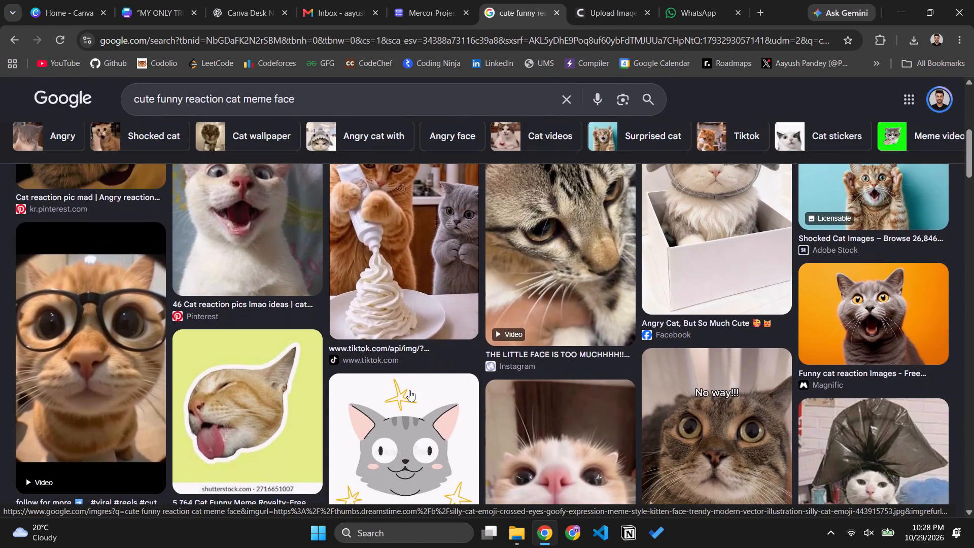
pyautogui.scroll(-6, 409, 390)
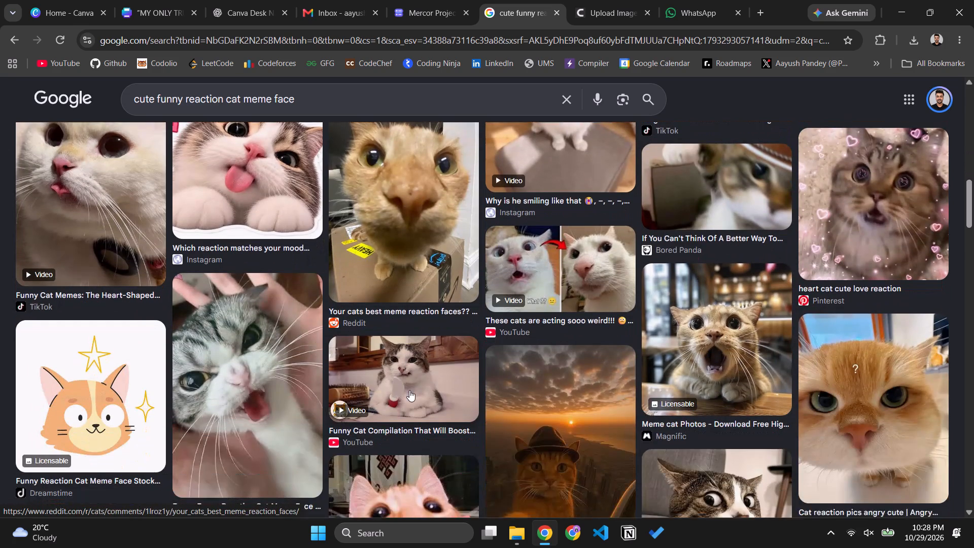
pyautogui.scroll(-5, 409, 390)
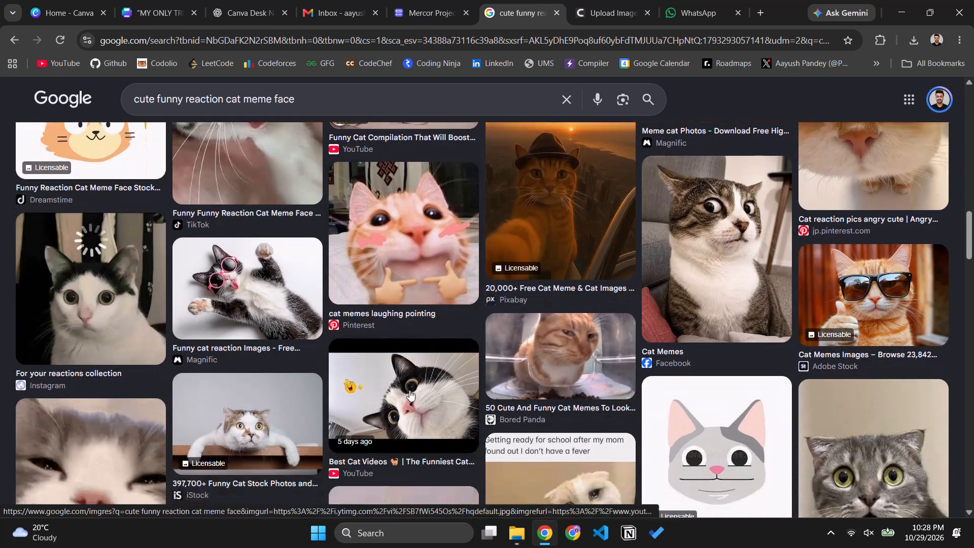
pyautogui.scroll(-4, 409, 390)
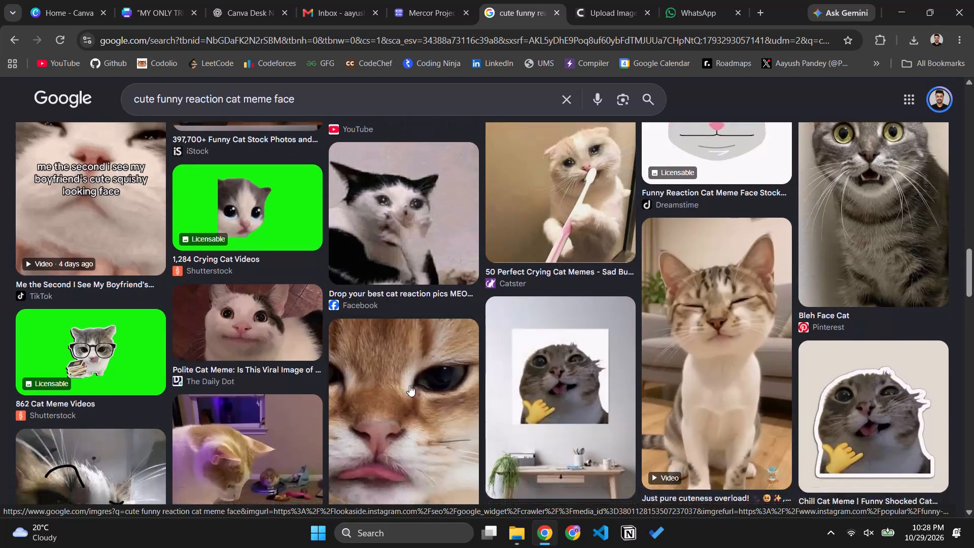
# Browse the "cute funny reaction cat meme face" image results for a suitable funny cat picture.
pyautogui.scroll(1, 412, 213)
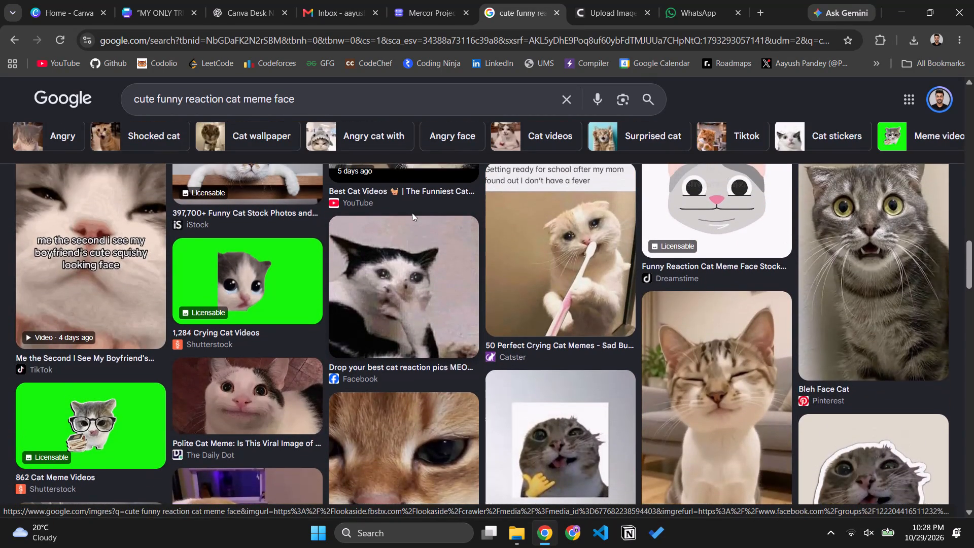
pyautogui.hscroll(1, 412, 213)
pyautogui.scroll(1, 412, 213)
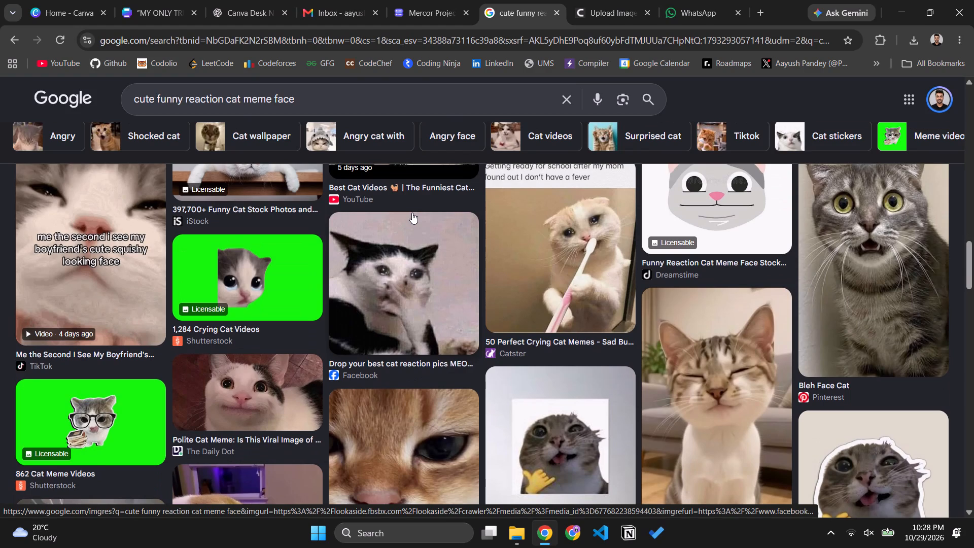
pyautogui.scroll(1, 412, 213)
pyautogui.scroll(-4, 412, 213)
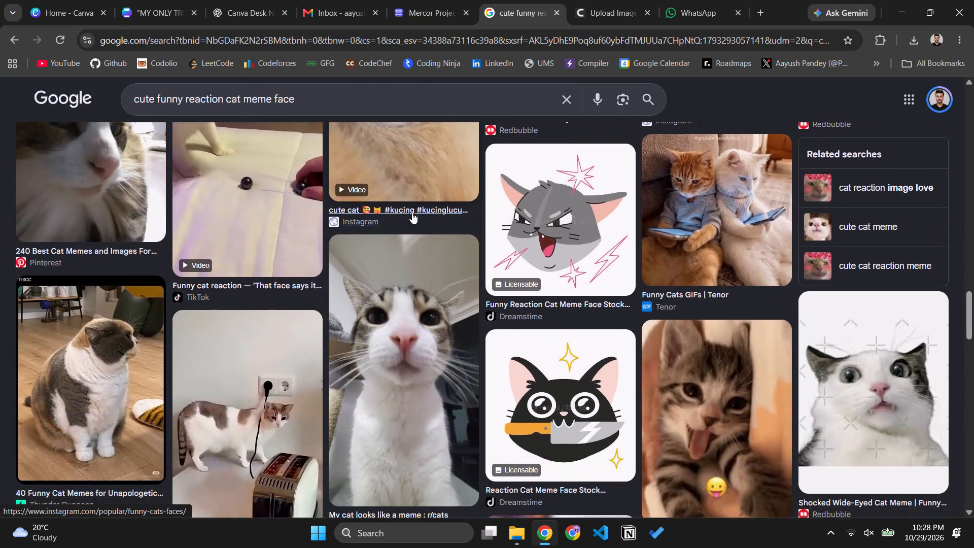
pyautogui.scroll(-6, 412, 213)
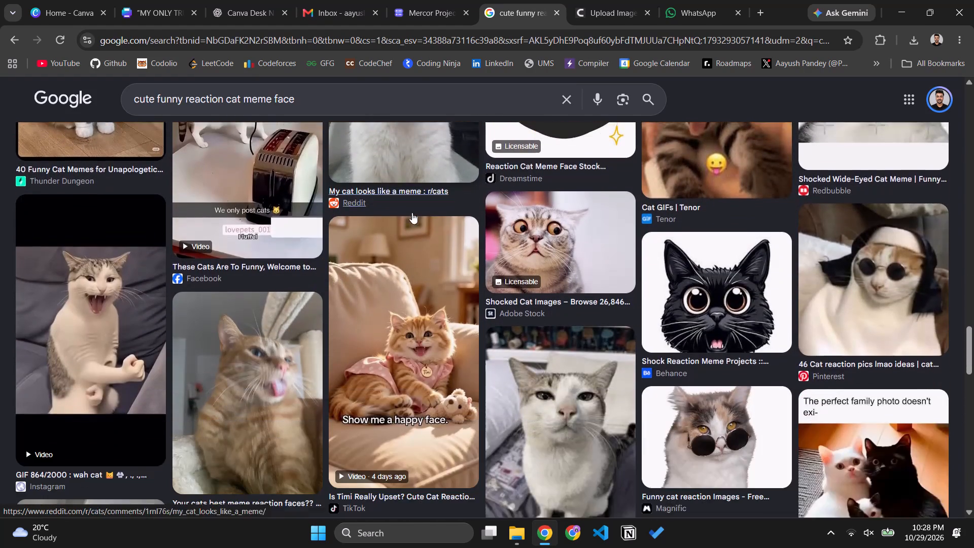
pyautogui.scroll(-5, 412, 213)
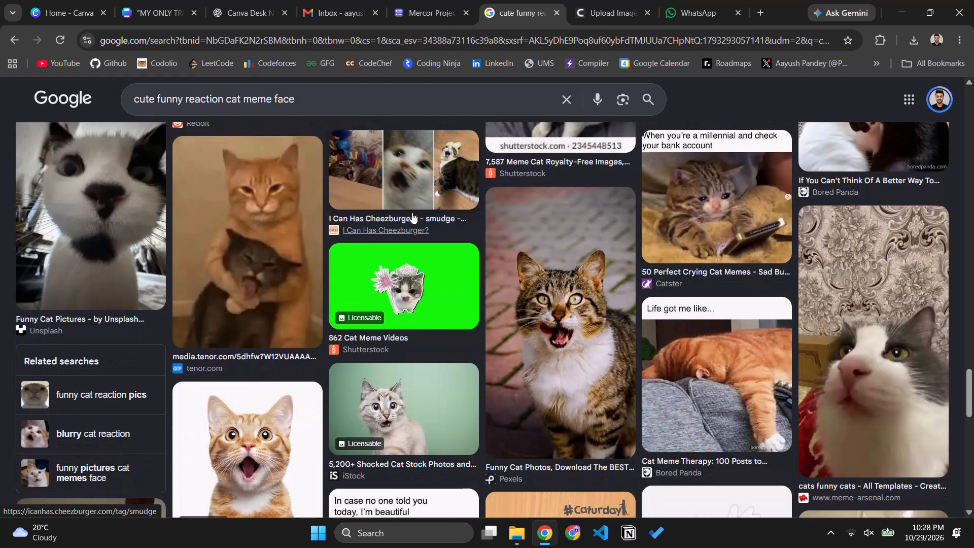
pyautogui.scroll(-1, 412, 213)
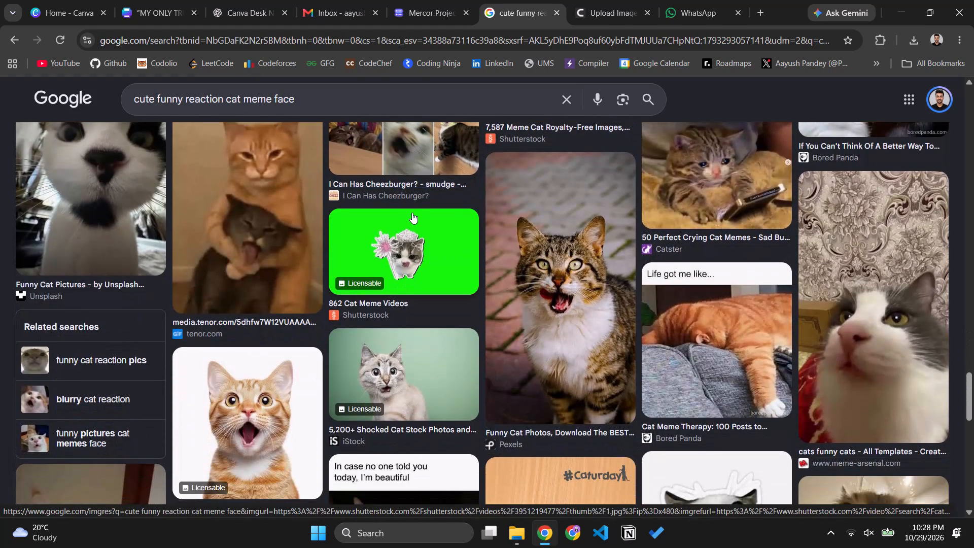
pyautogui.scroll(-4, 412, 213)
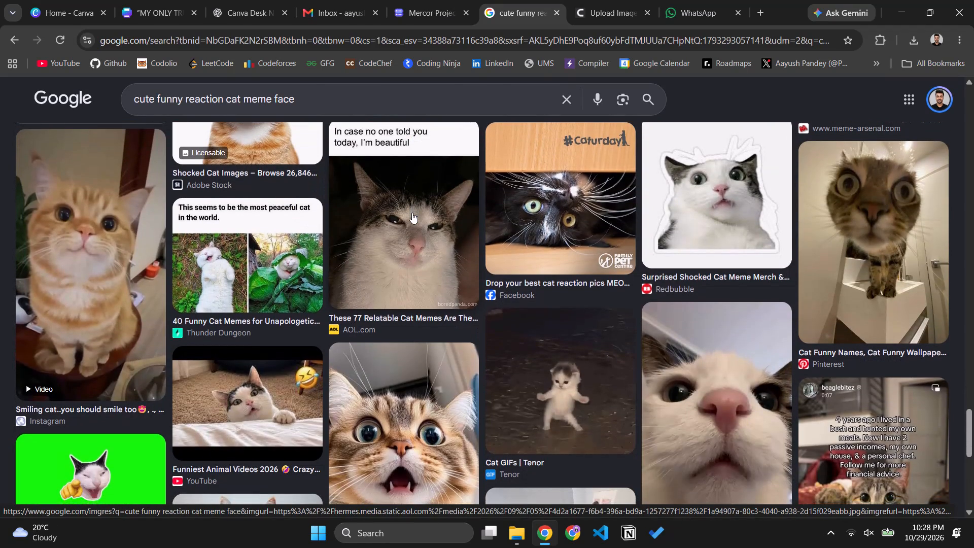
pyautogui.scroll(1, 412, 213)
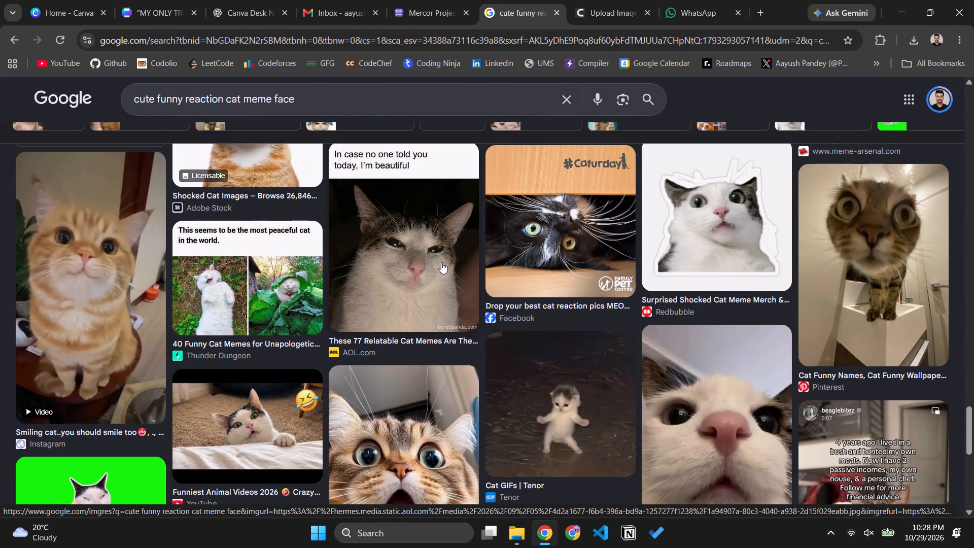
# Preview the AOL meme captioned "In case no one told you today, I'm beautiful" and look through its related images.
pyautogui.click(441, 263)
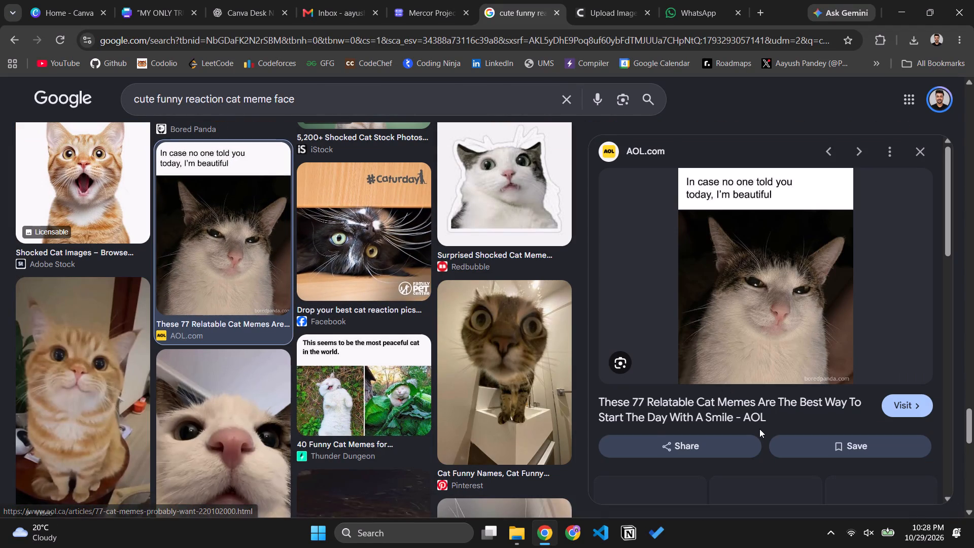
pyautogui.scroll(-3, 759, 429)
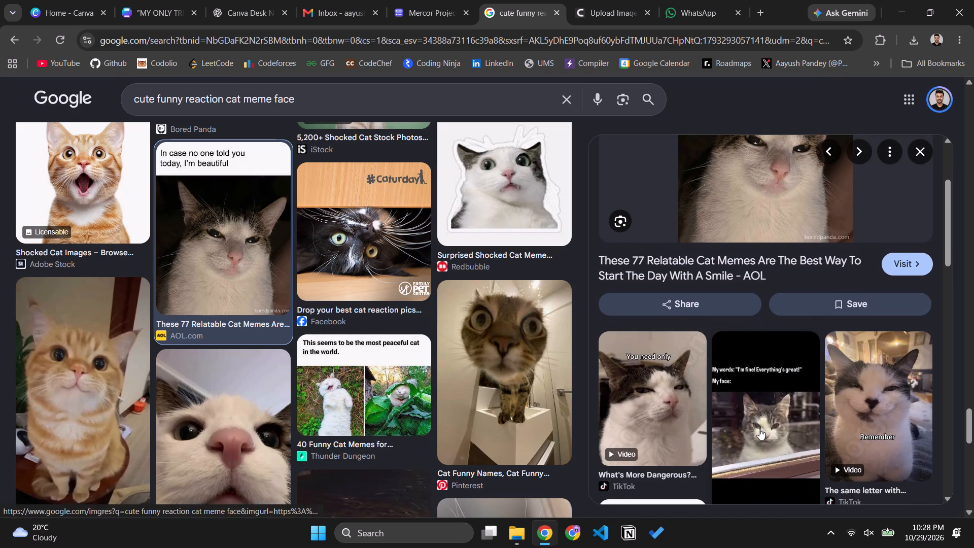
pyautogui.scroll(-2, 759, 429)
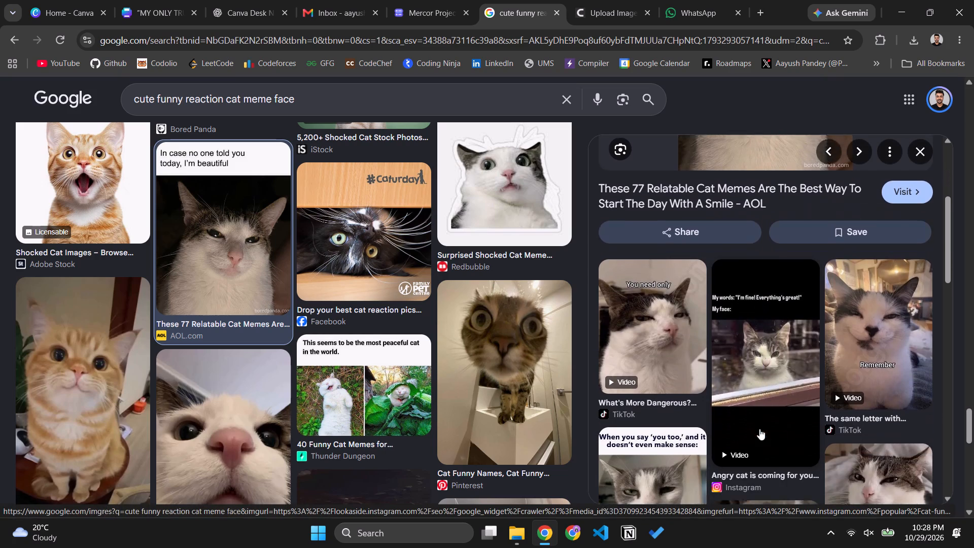
pyautogui.scroll(-3, 759, 429)
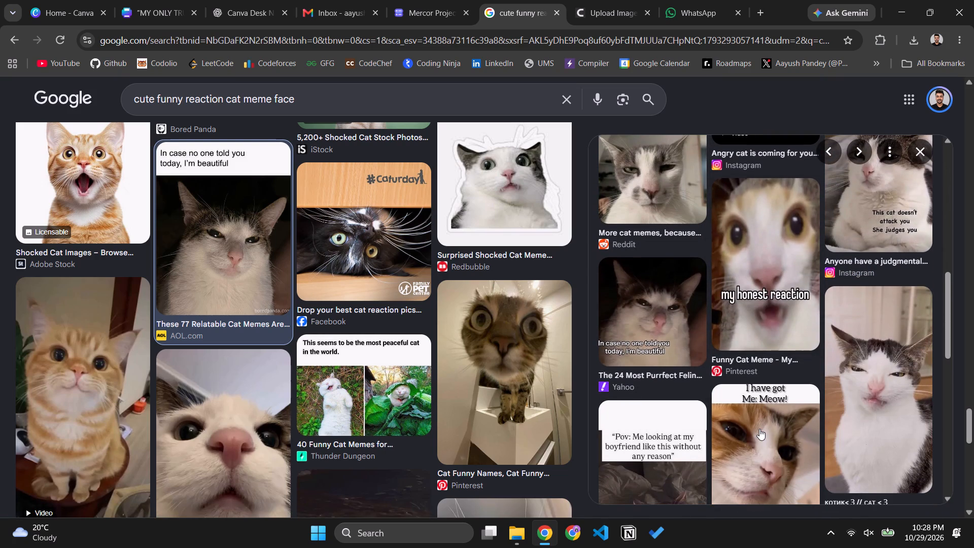
pyautogui.scroll(5, 759, 429)
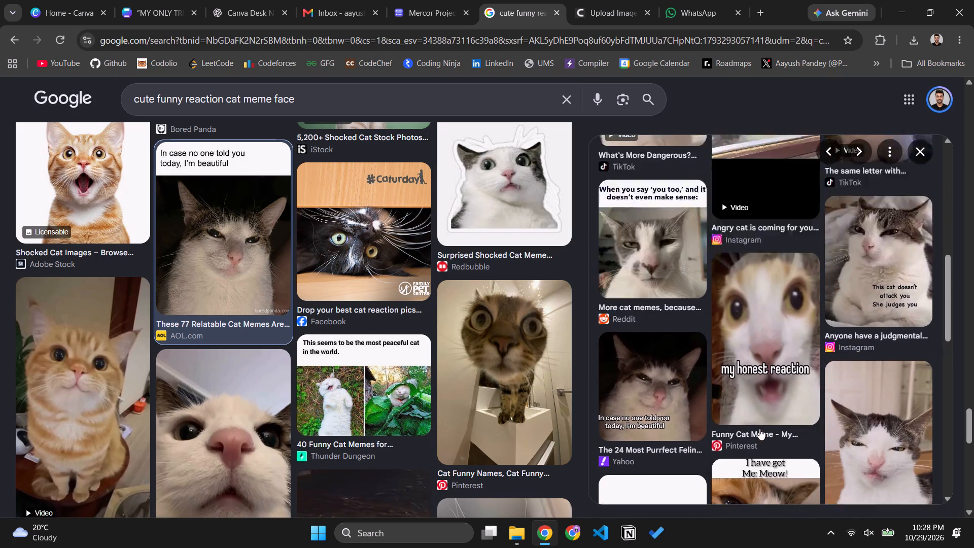
pyautogui.scroll(2, 759, 429)
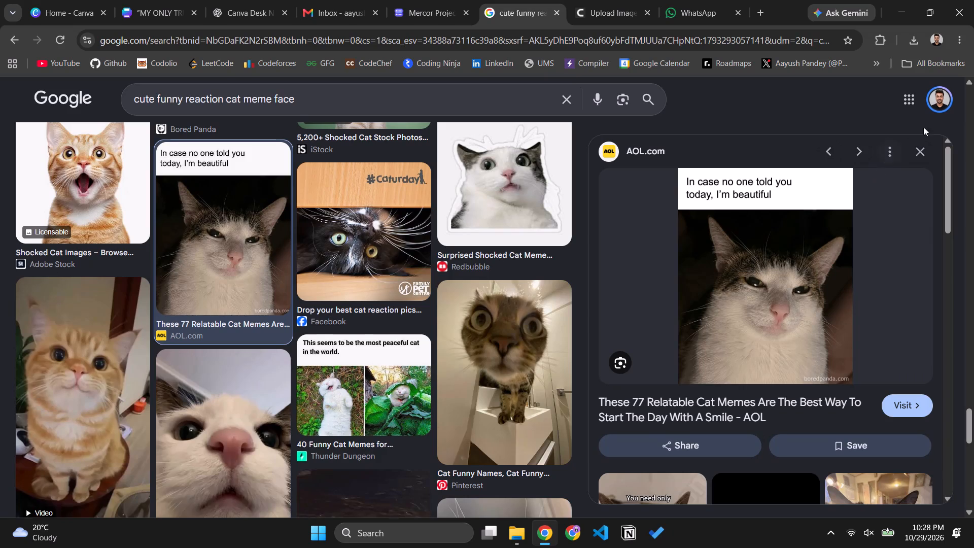
pyautogui.click(924, 157)
# Continue through the remaining cat reaction image results to find another candidate picture.
pyautogui.scroll(-5, 773, 412)
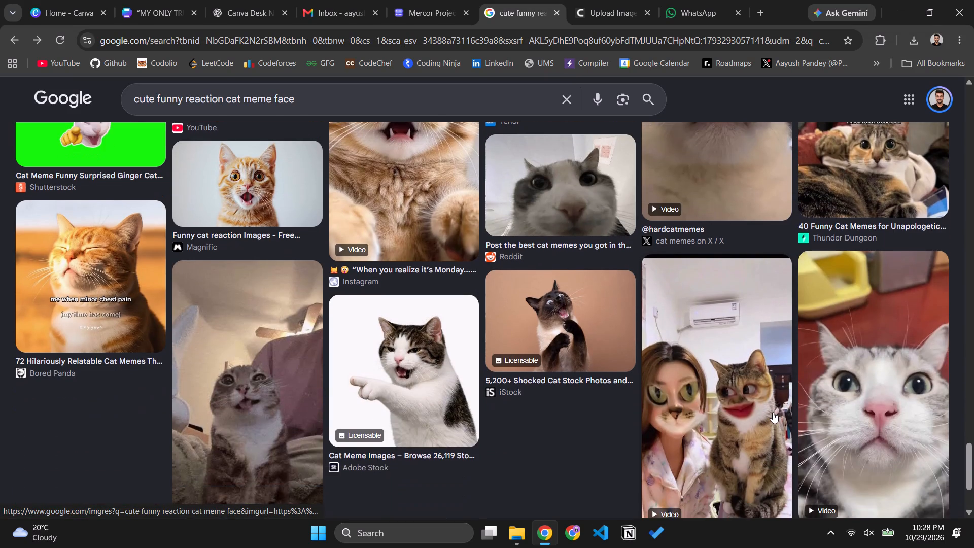
pyautogui.scroll(-6, 773, 412)
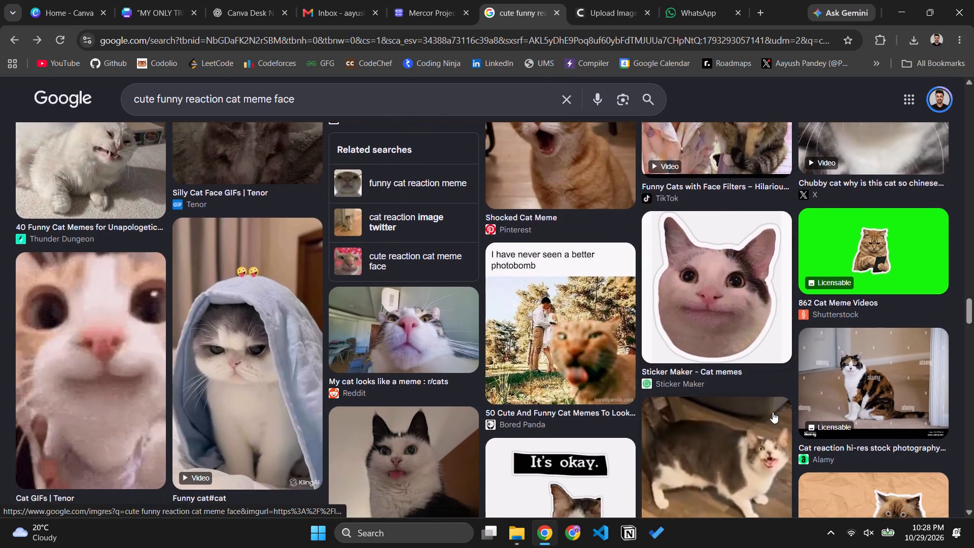
pyautogui.scroll(-2, 773, 412)
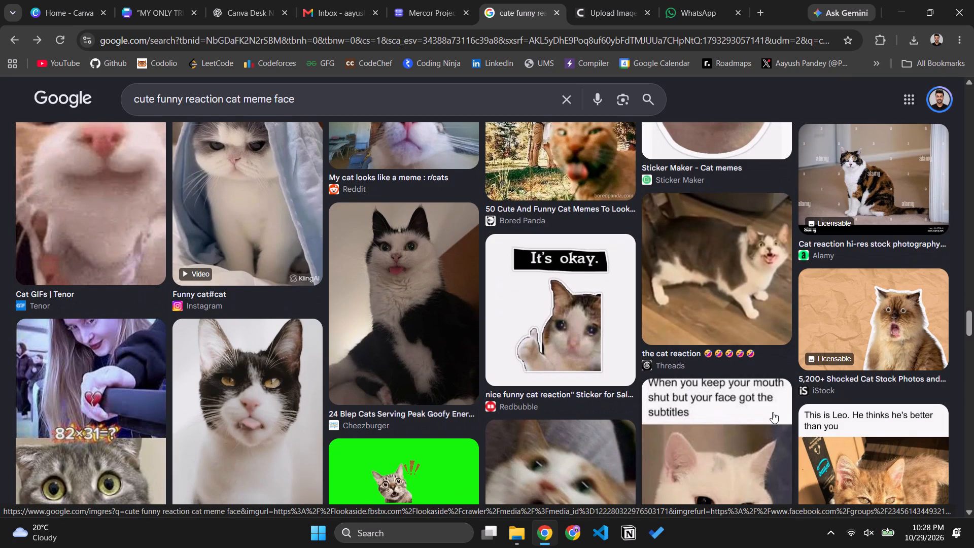
pyautogui.scroll(-3, 773, 412)
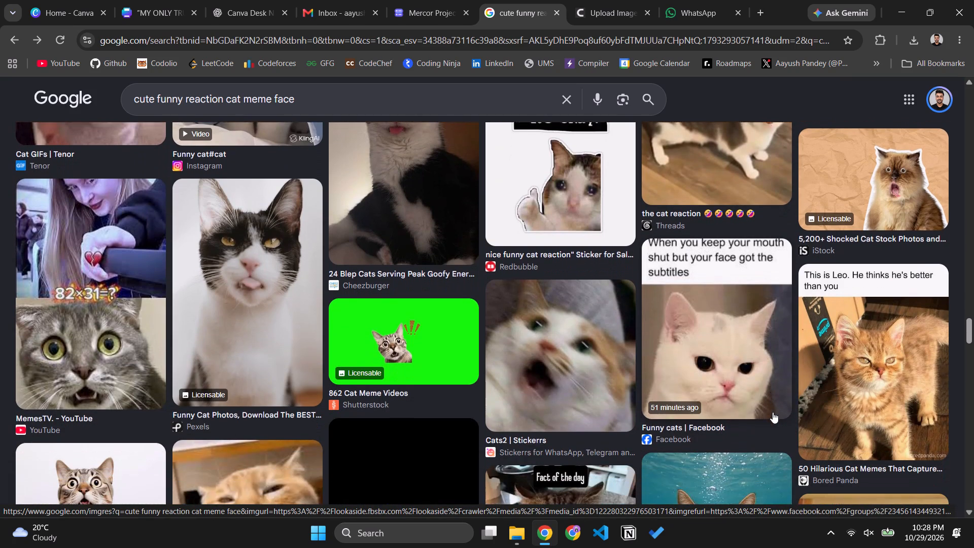
pyautogui.scroll(-5, 773, 412)
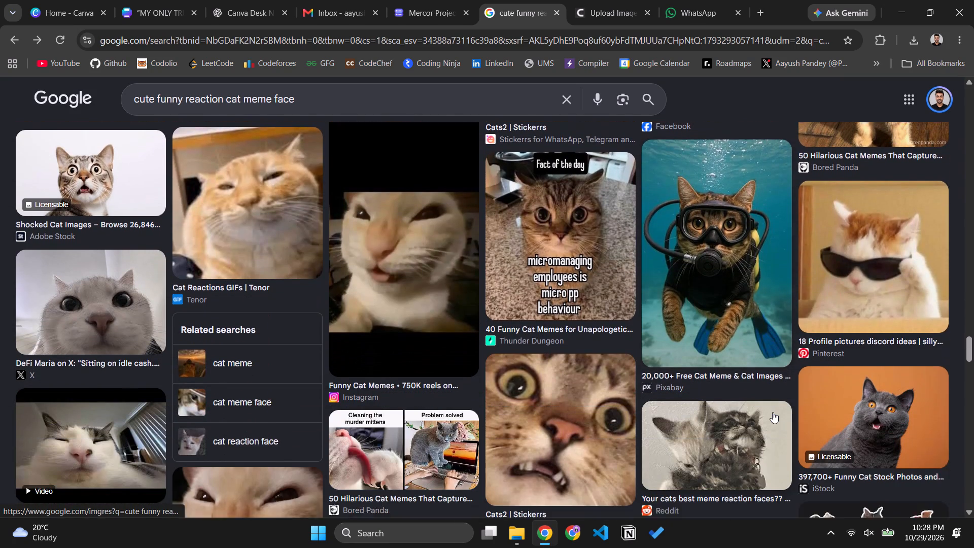
pyautogui.scroll(-3, 773, 412)
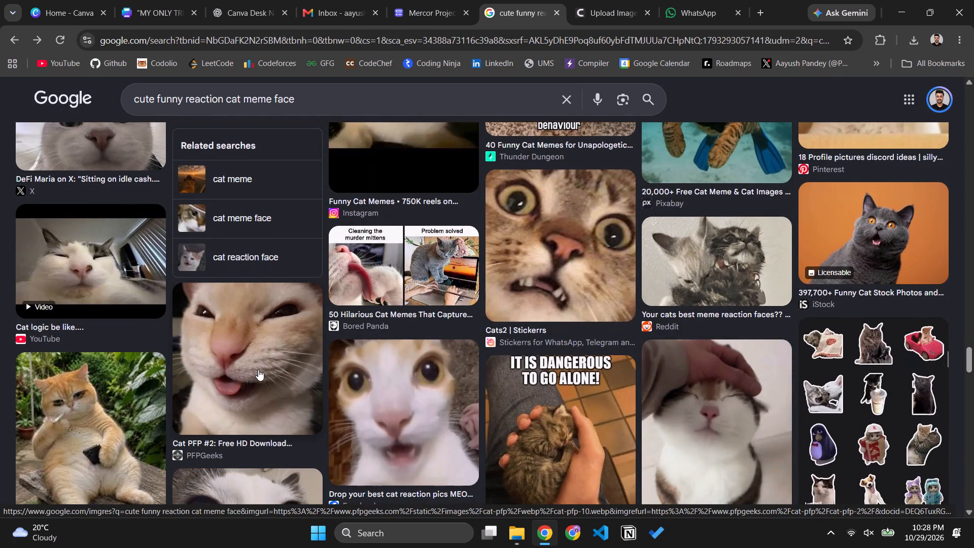
# Preview the PFPGeeks picture of the squinting cat with its tongue out, checking its related images and source page.
pyautogui.click(259, 369)
pyautogui.scroll(-2, 832, 219)
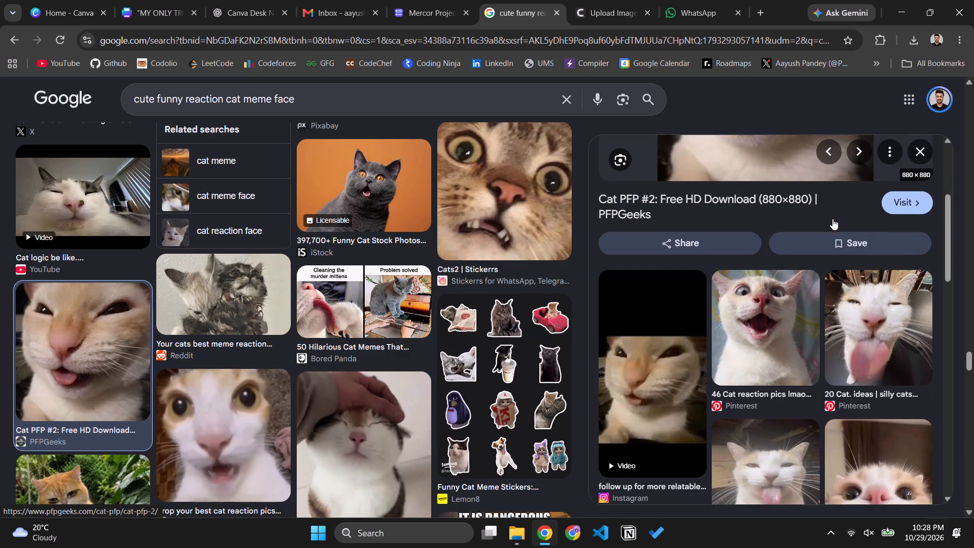
pyautogui.scroll(-4, 832, 219)
pyautogui.scroll(1, 832, 219)
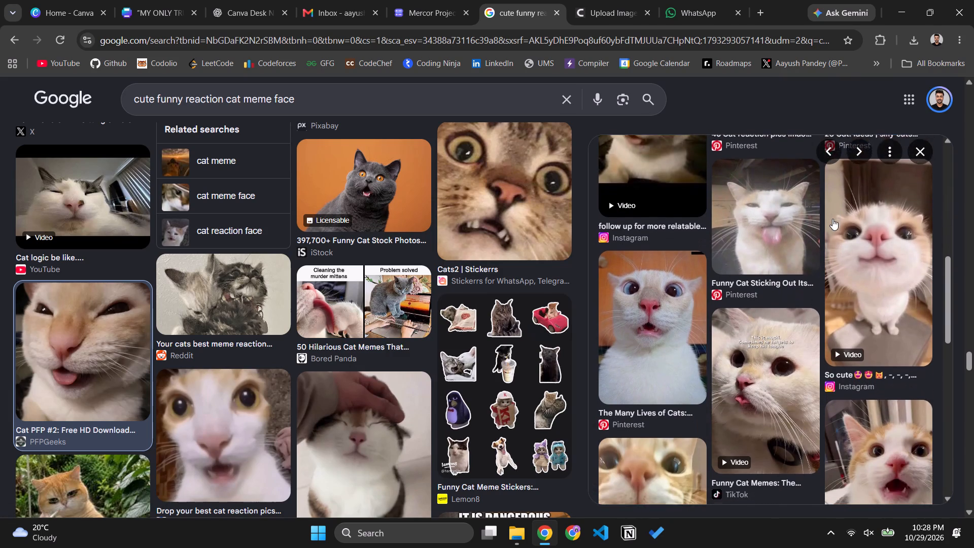
pyautogui.scroll(1, 832, 219)
pyautogui.rightClick(754, 228)
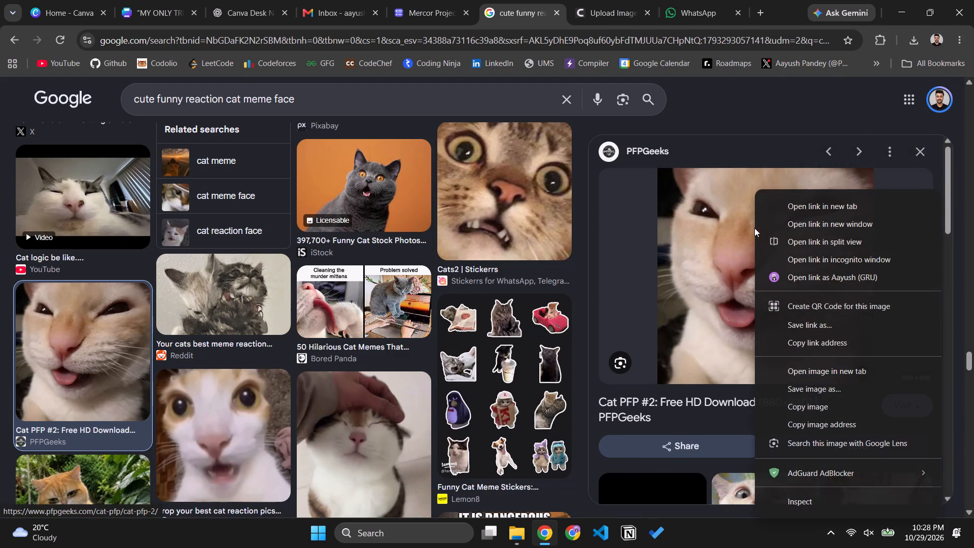
pyautogui.click(674, 213)
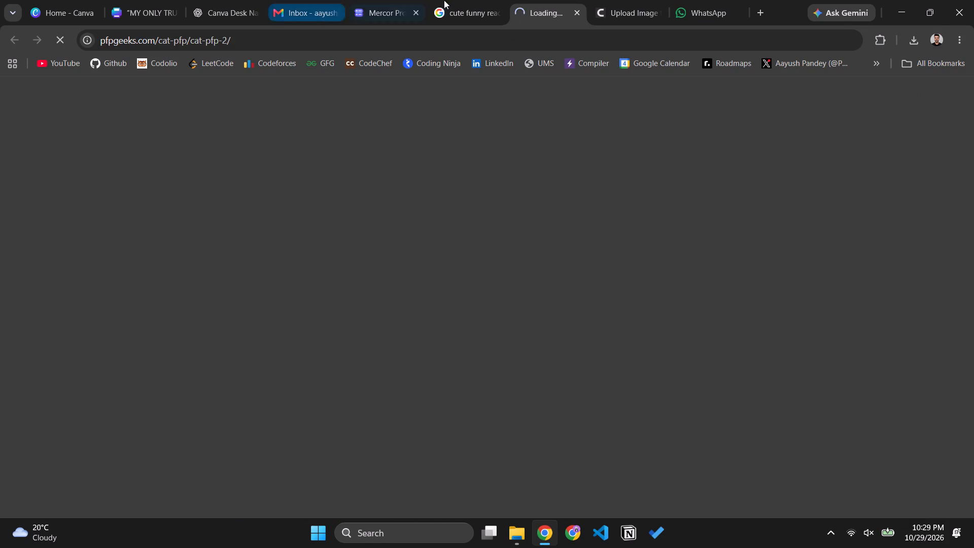
pyautogui.click(538, 10)
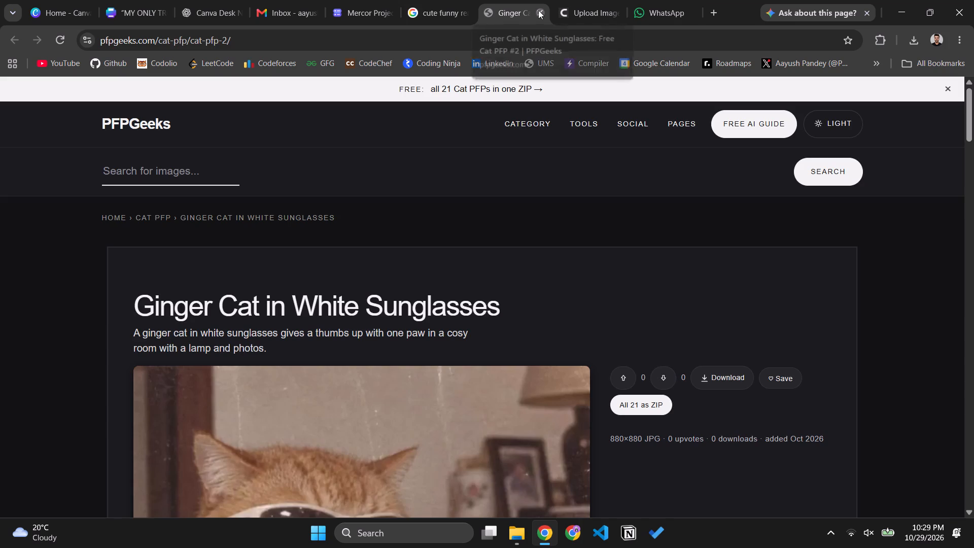
pyautogui.scroll(-4, 818, 335)
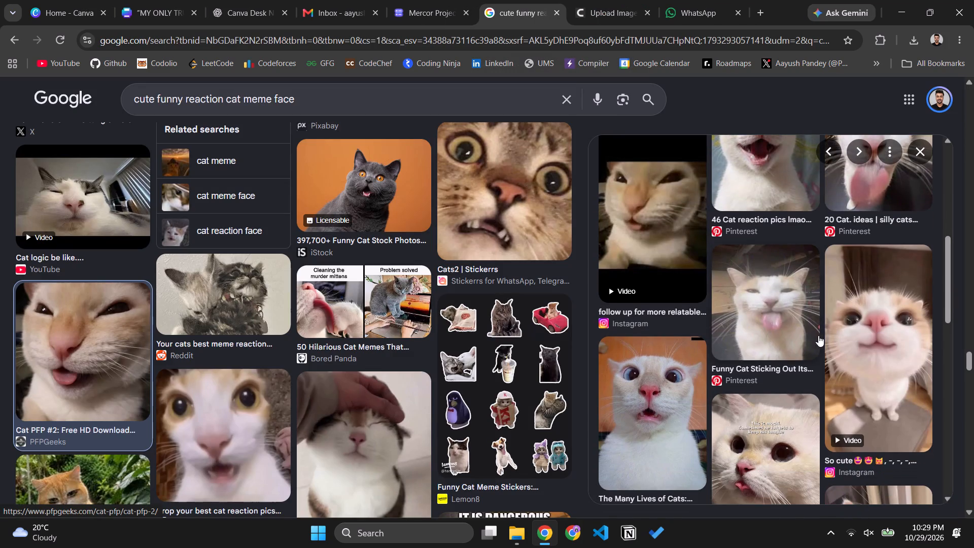
pyautogui.click(924, 145)
# Narrow the cat image results with the "Shocked cat" filter and look through the filtered pictures.
pyautogui.scroll(5, 514, 223)
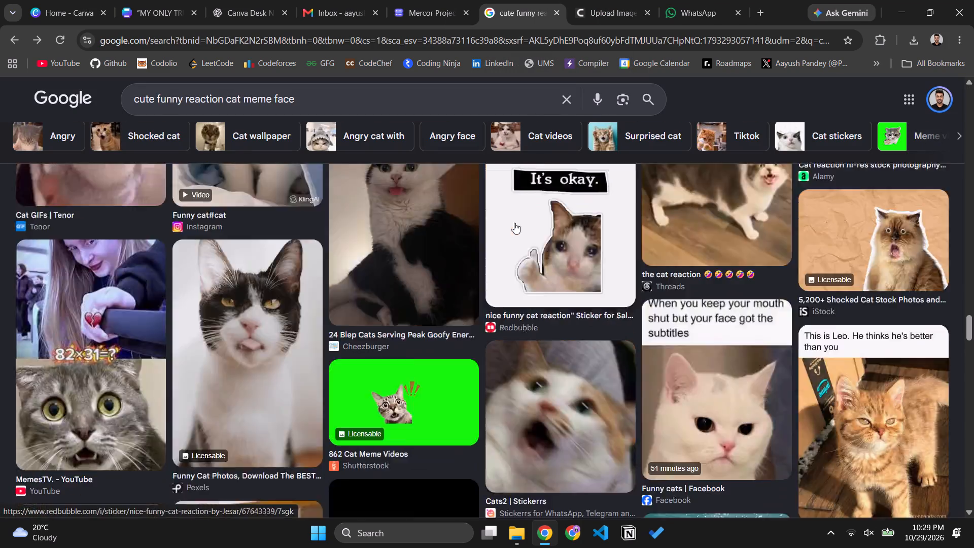
pyautogui.scroll(19, 514, 223)
pyautogui.scroll(8, 514, 223)
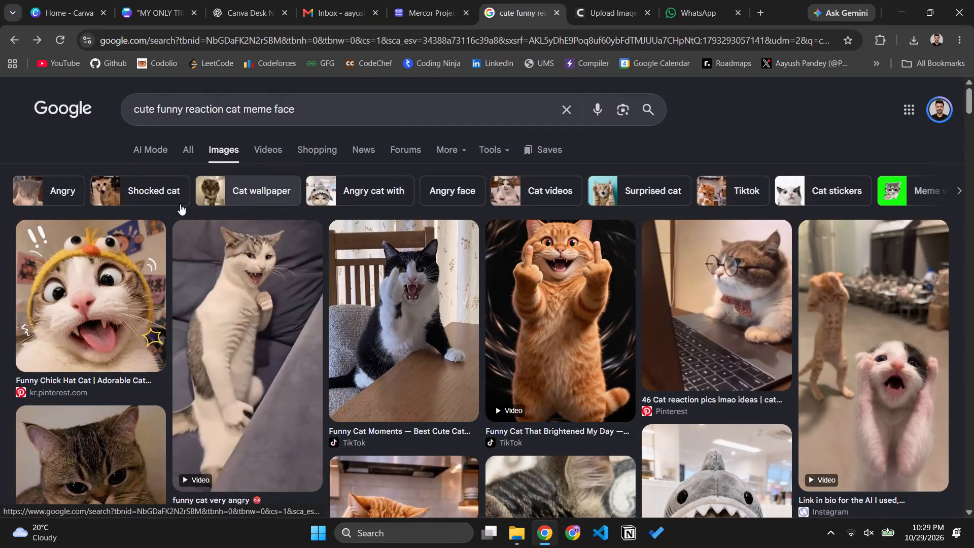
pyautogui.click(134, 197)
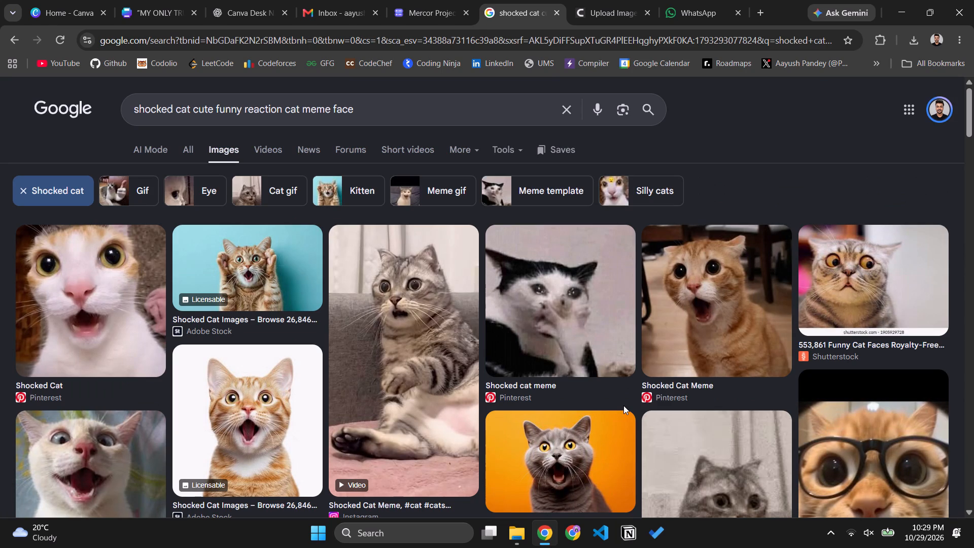
pyautogui.scroll(-2, 617, 346)
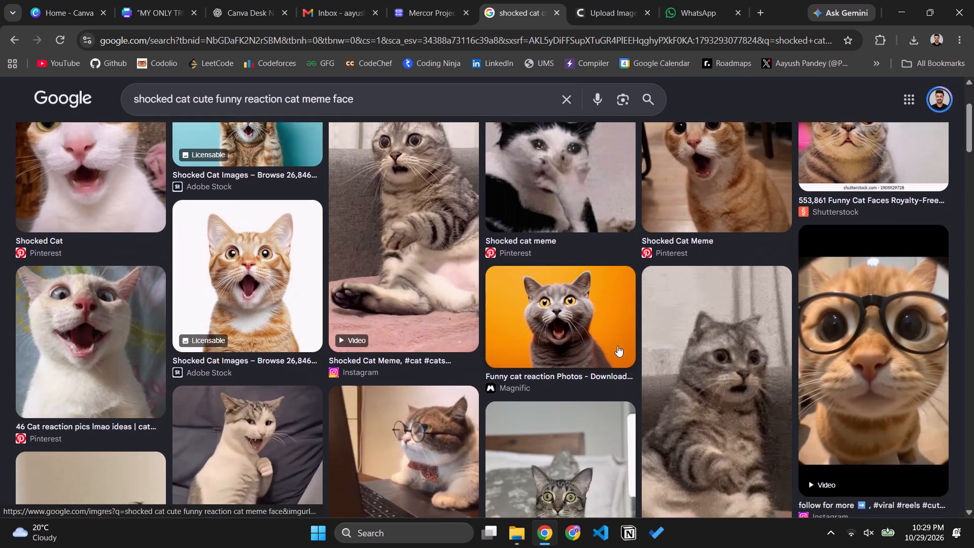
pyautogui.scroll(-1, 617, 346)
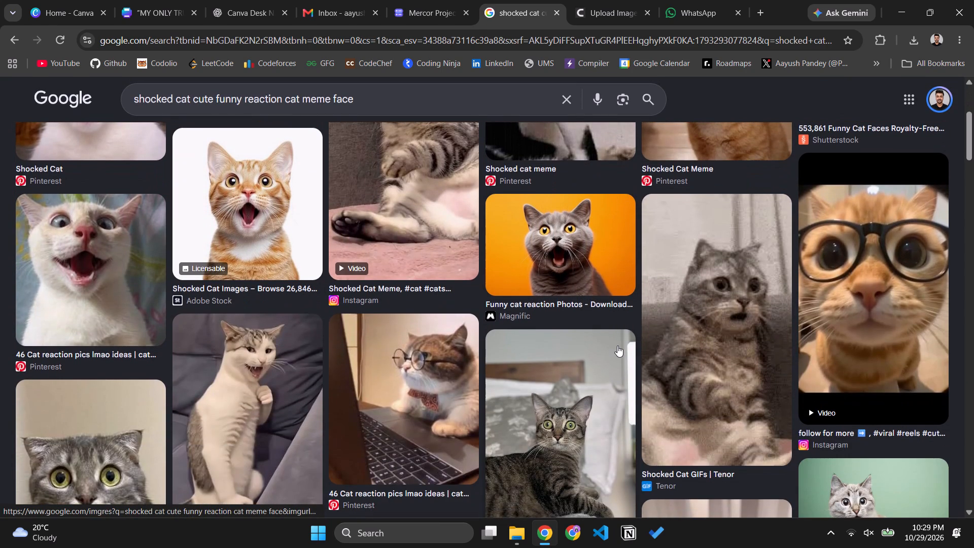
pyautogui.scroll(4, 617, 346)
# Preview the Pinterest "Shocked cat meme" picture of the black-and-white cat covering its mouth and look through its related images.
pyautogui.click(548, 303)
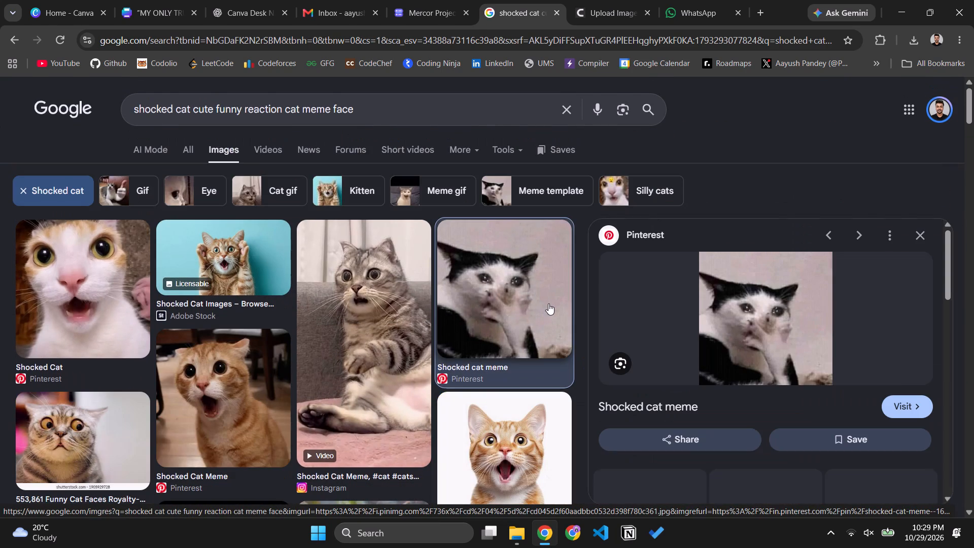
pyautogui.scroll(-4, 821, 314)
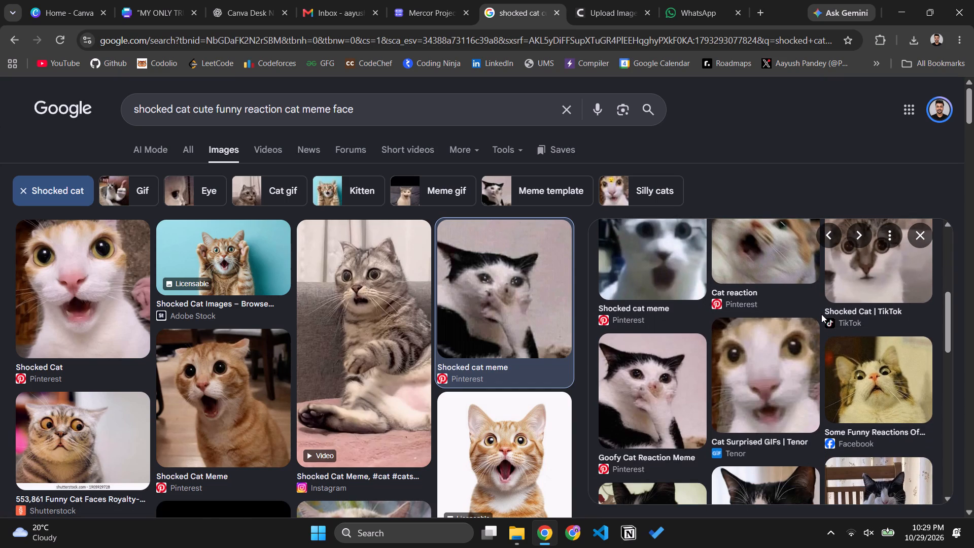
pyautogui.scroll(5, 821, 314)
pyautogui.scroll(-2, 821, 314)
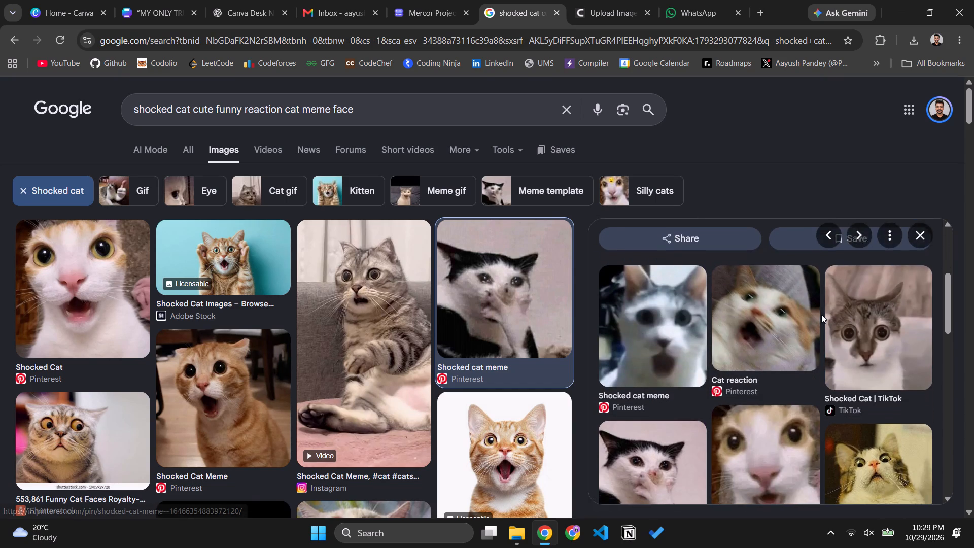
pyautogui.scroll(-2, 821, 314)
pyautogui.scroll(4, 821, 314)
pyautogui.scroll(-1, 764, 301)
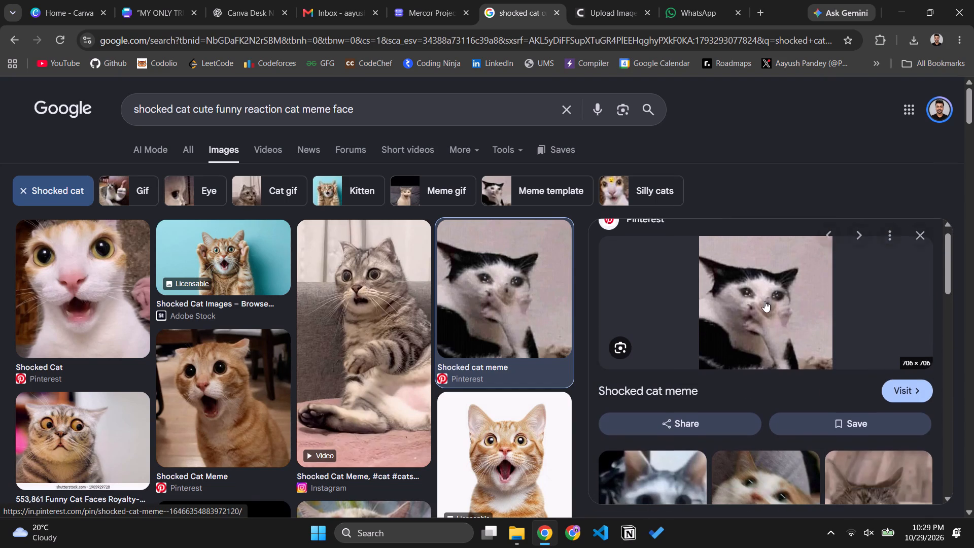
# Save the previewed black-and-white shocked cat picture to the Desktop as a JPEG image, entering "ct" as the file name.
pyautogui.rightClick(764, 301)
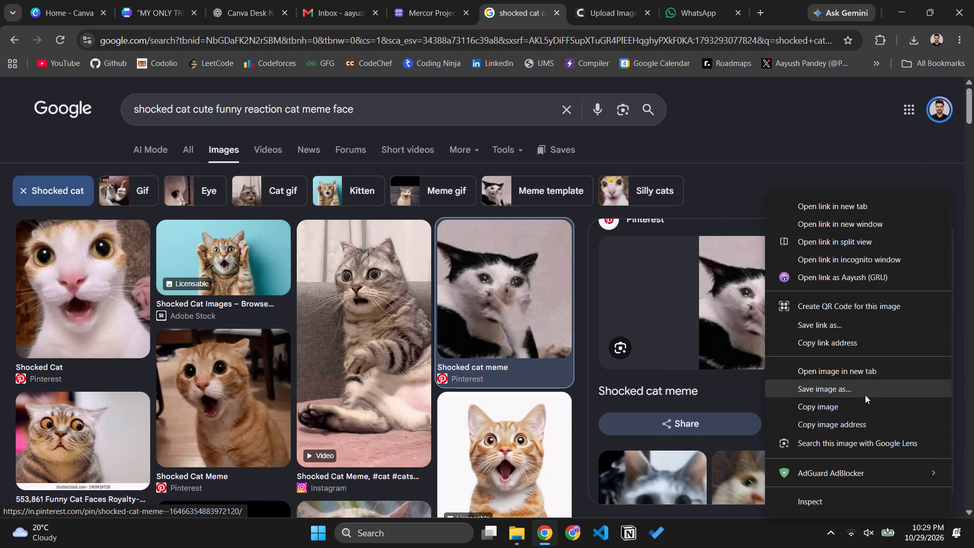
pyautogui.click(865, 395)
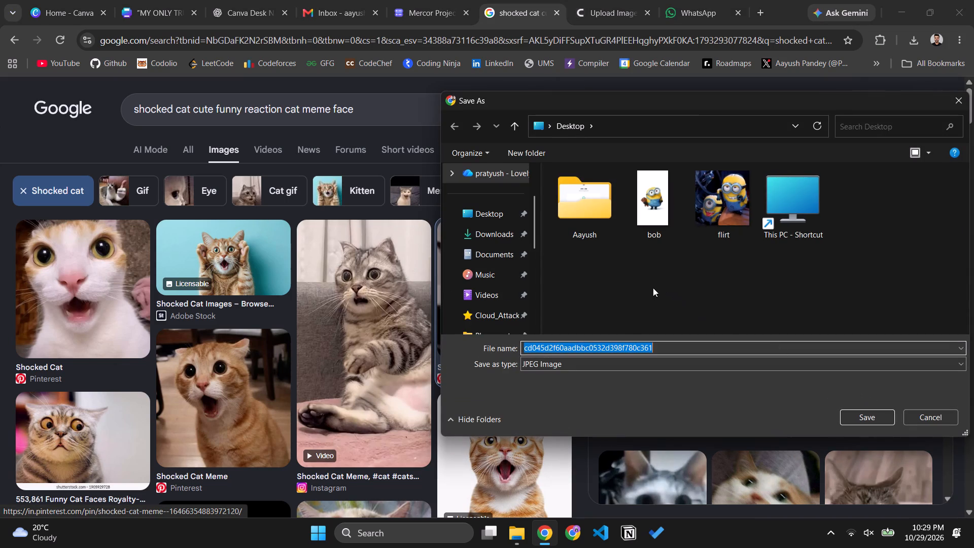
pyautogui.write('ct')
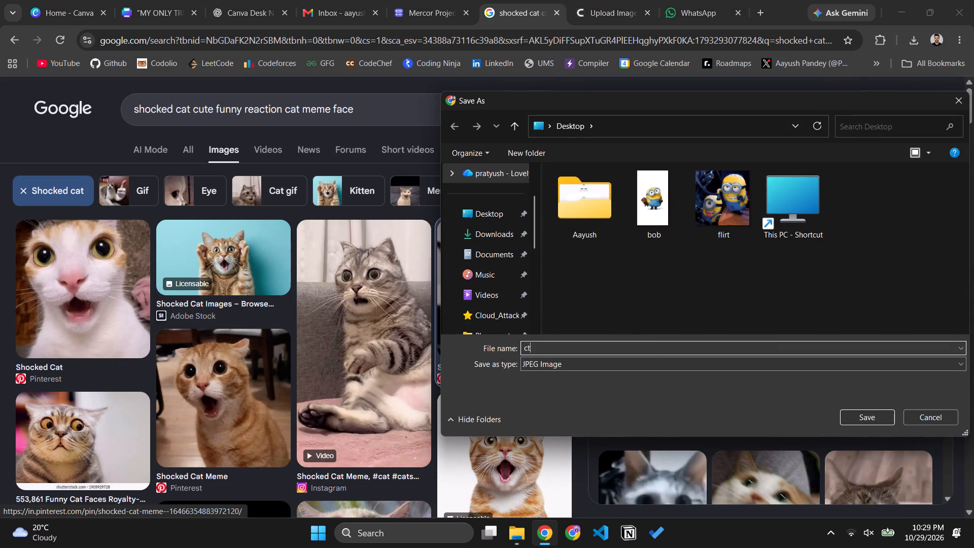
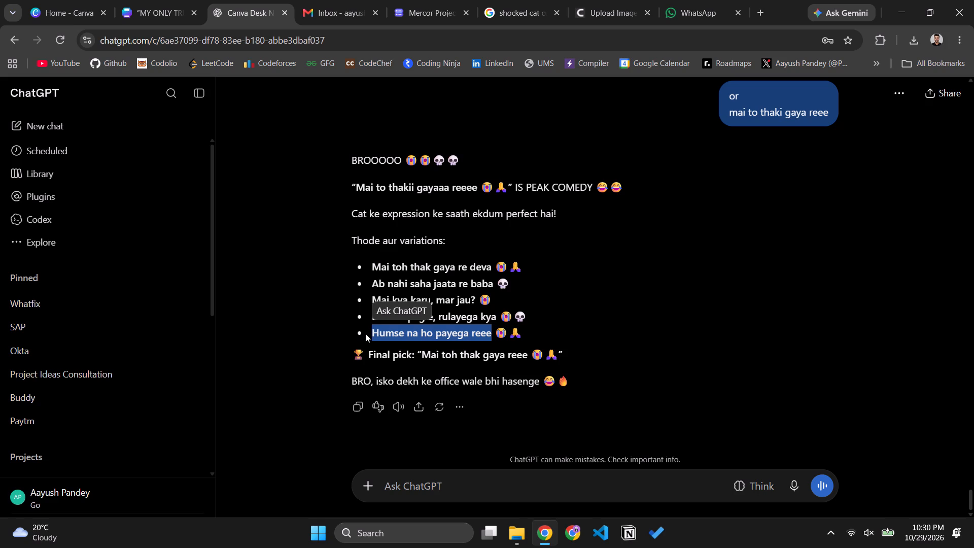
pyautogui.hotkey('ctrl', 'c')
# Switch to the cutout.pro photo enhancer and dismiss the previous Minion result to get back to the image upload area.
pyautogui.click(183, 0)
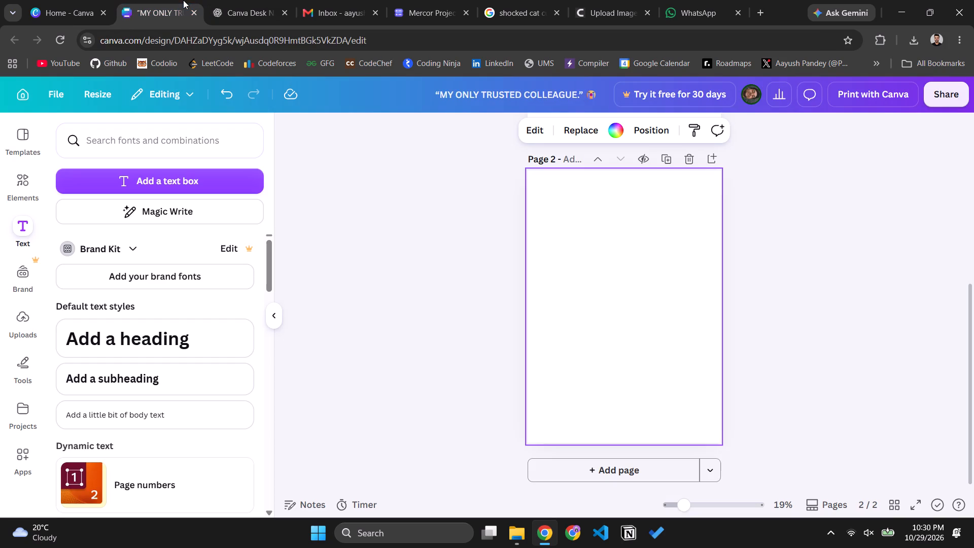
pyautogui.click(626, 0)
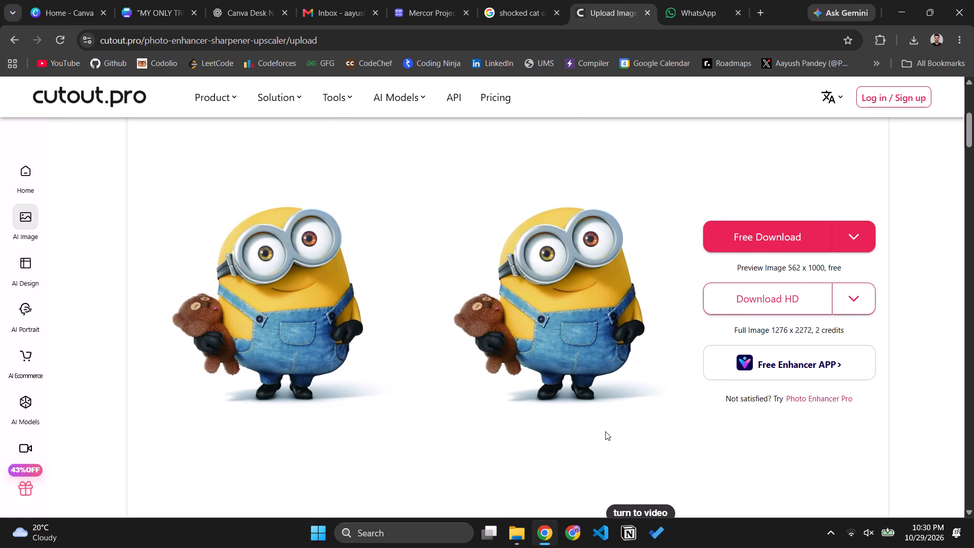
pyautogui.scroll(-1, 605, 431)
pyautogui.scroll(3, 605, 431)
pyautogui.click(870, 204)
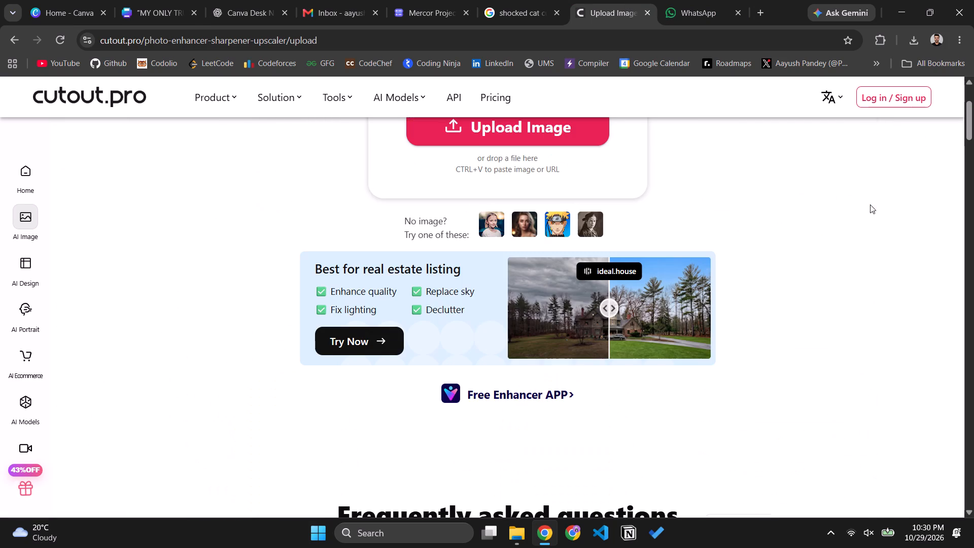
# Upload an image file from the computer to the photo enhancer.
pyautogui.scroll(1, 689, 217)
pyautogui.click(540, 172)
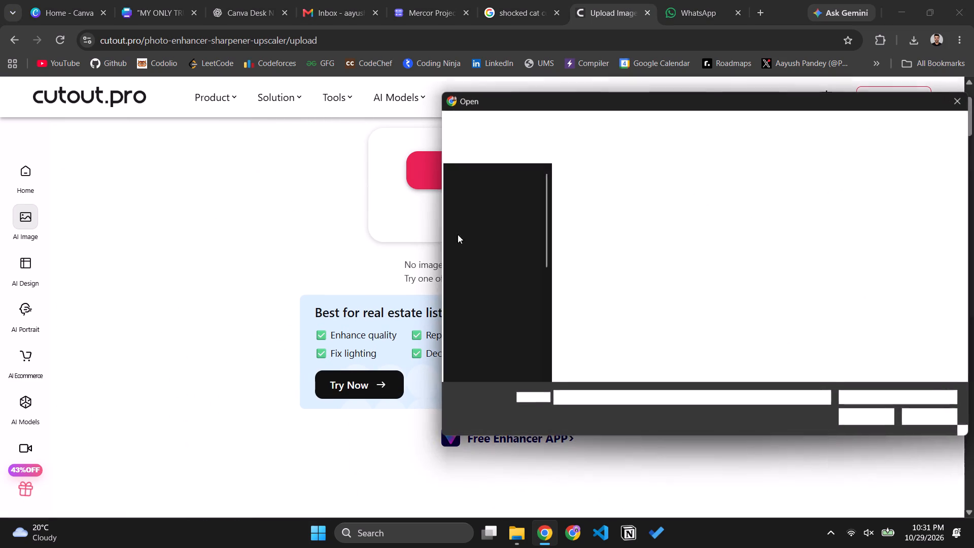
pyautogui.click(876, 195)
pyautogui.click(866, 417)
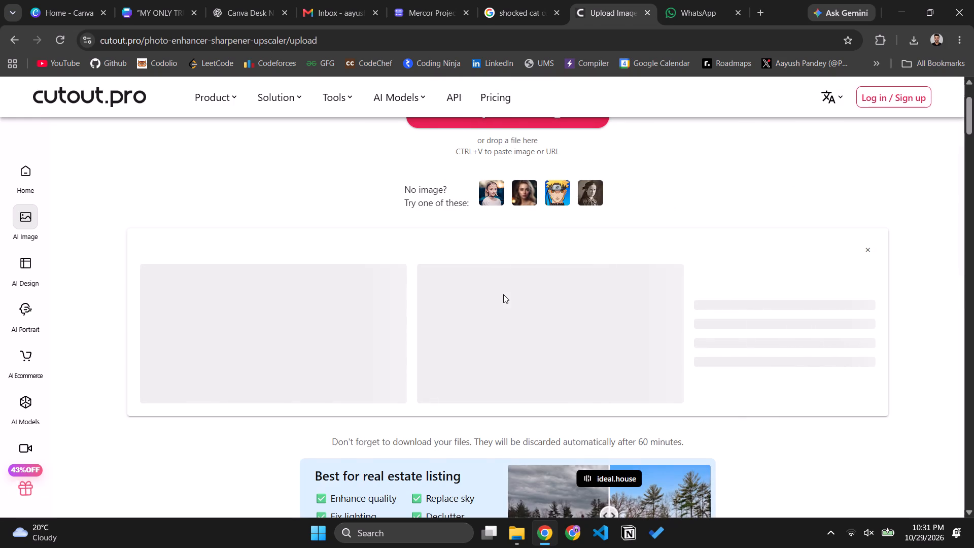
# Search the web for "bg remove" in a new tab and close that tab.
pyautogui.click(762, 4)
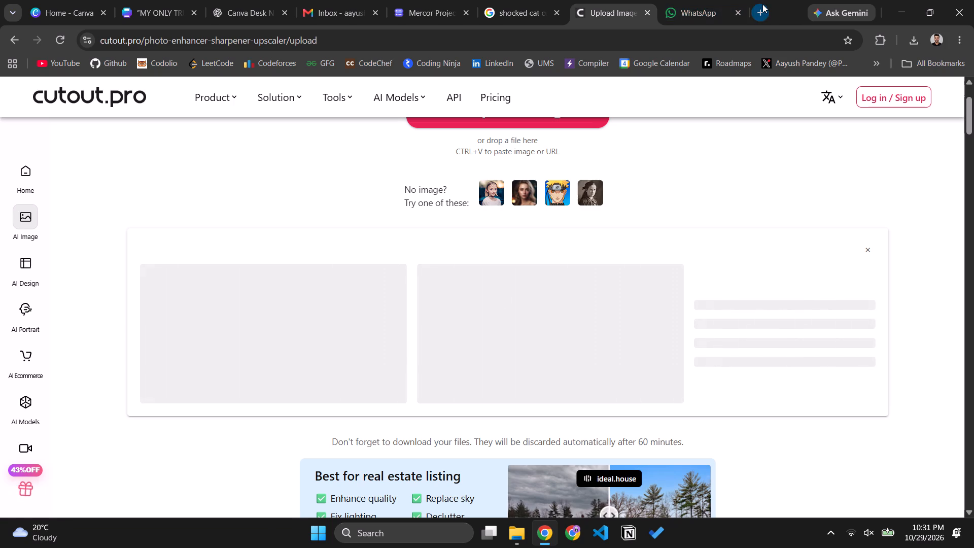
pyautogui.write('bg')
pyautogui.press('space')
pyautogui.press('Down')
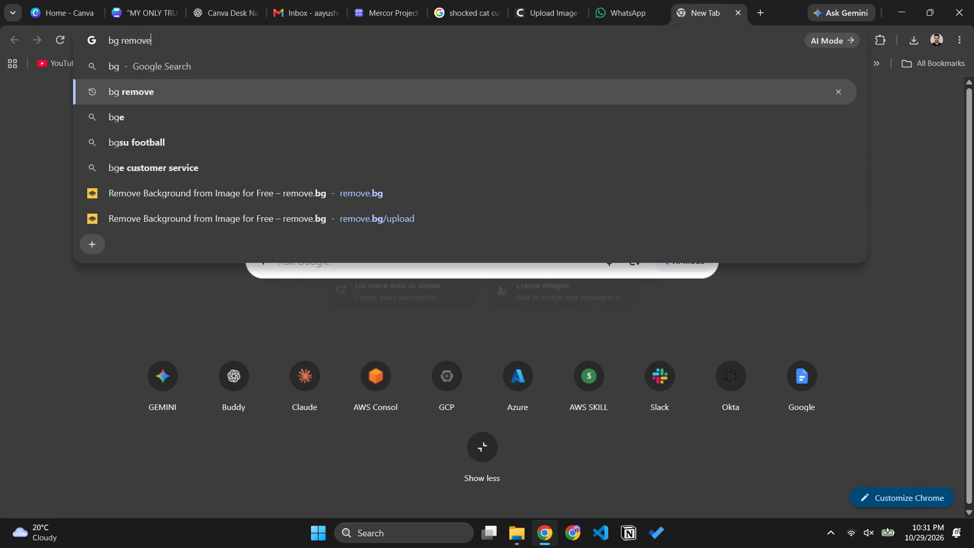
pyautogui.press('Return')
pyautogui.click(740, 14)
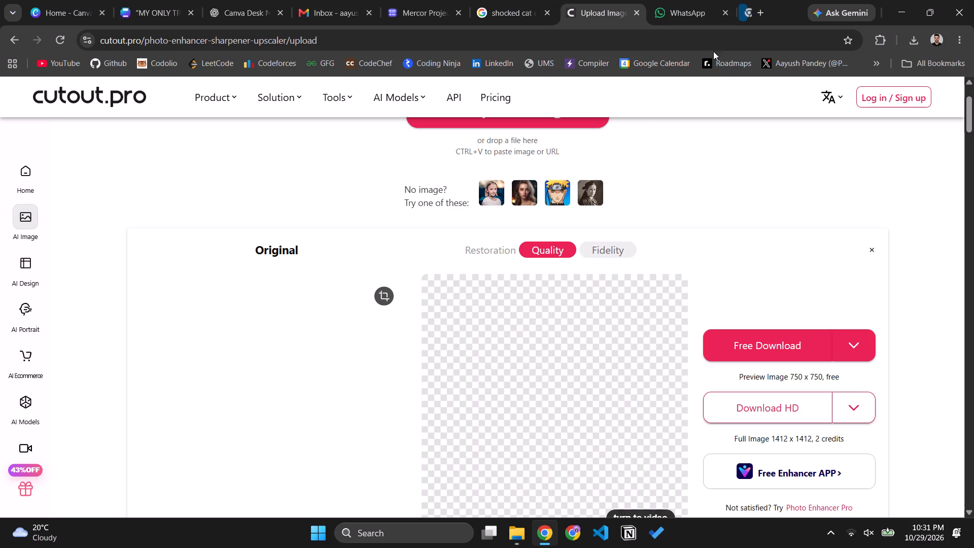
# Open a new blank browser tab.
pyautogui.click(763, 5)
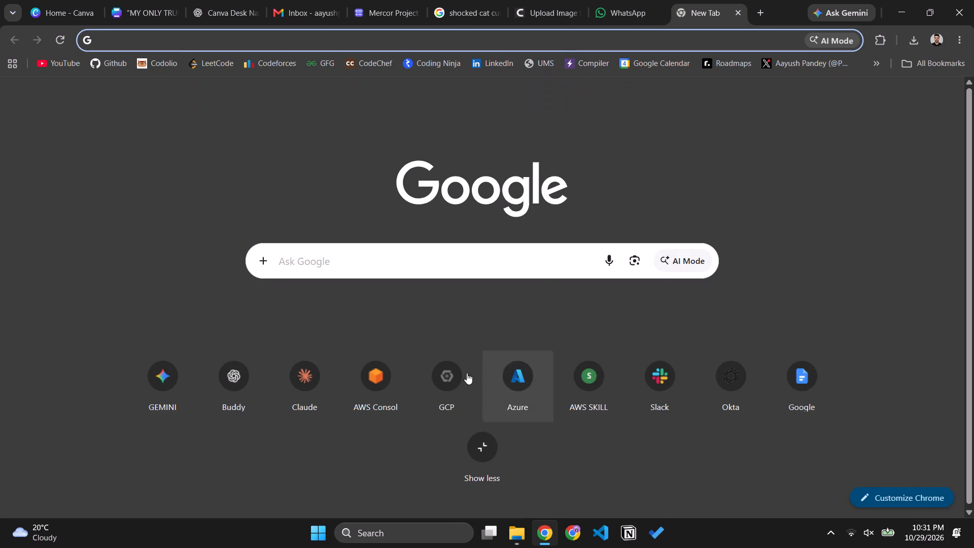
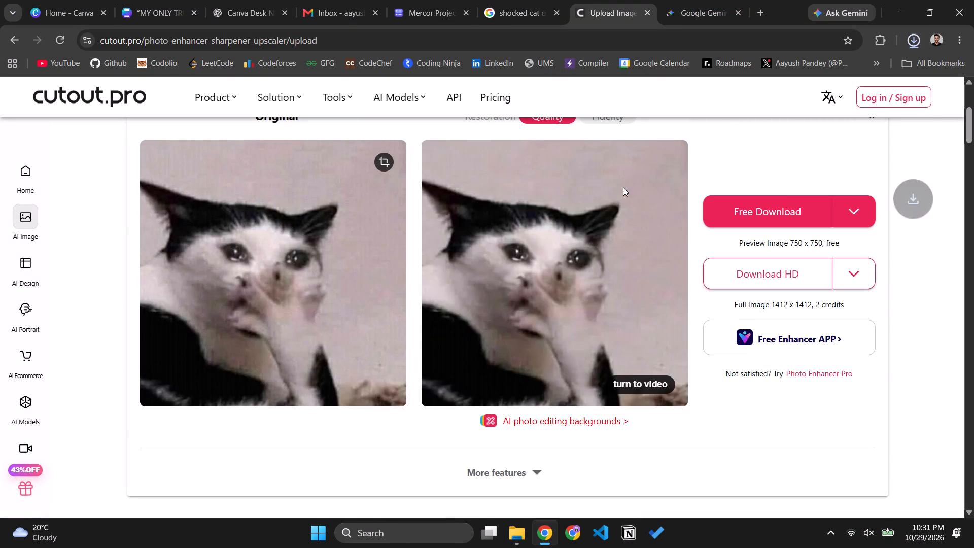
# Switch to the Canva design with the blank page 2 and bring up the recent downloads containing the enhanced cat image.
pyautogui.click(159, 0)
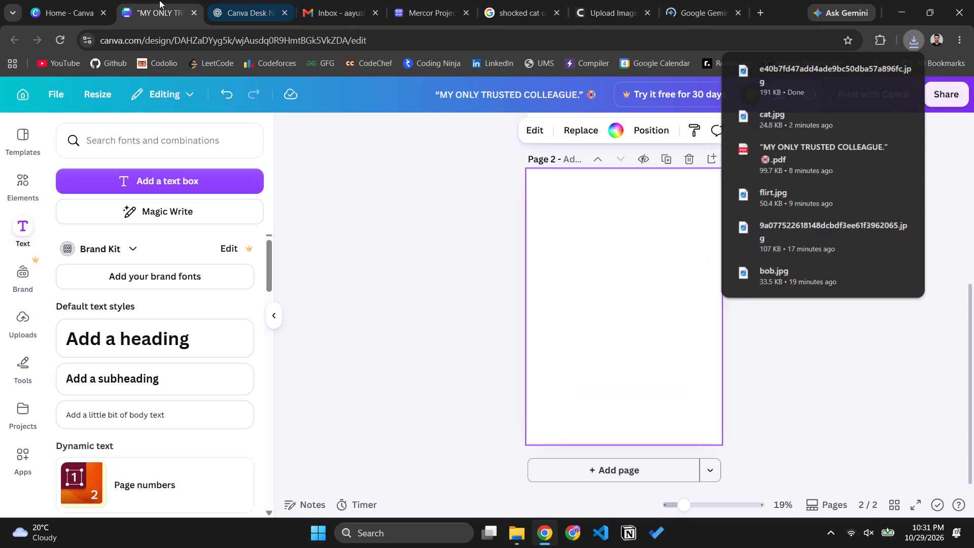
pyautogui.click(909, 42)
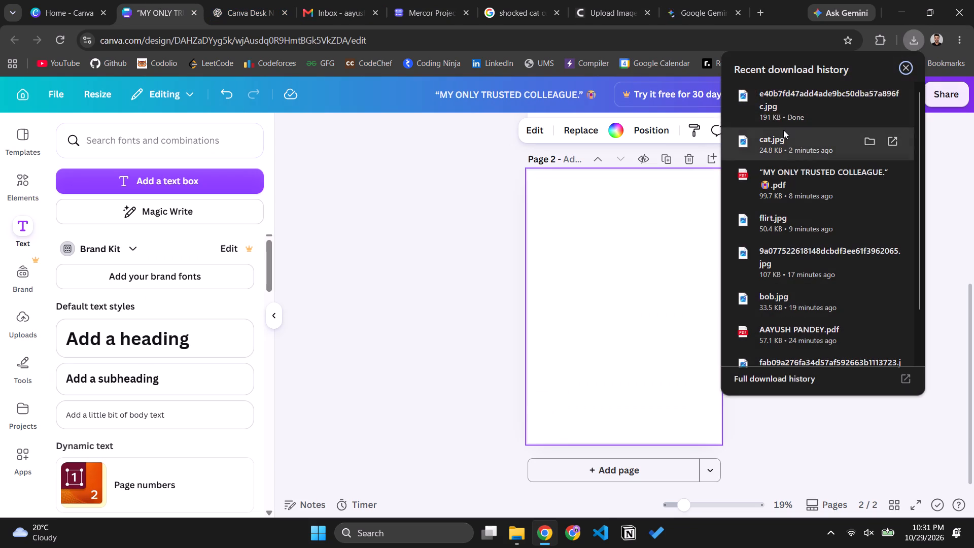
# Upload the most recently downloaded cat image, e40b7fd47add4ade9bc50dba57a896fc.jpg, to Canva and place it on page 2.
pyautogui.moveTo(786, 80); pyautogui.dragTo(769, 108)
pyautogui.moveTo(797, 106); pyautogui.dragTo(605, 326)
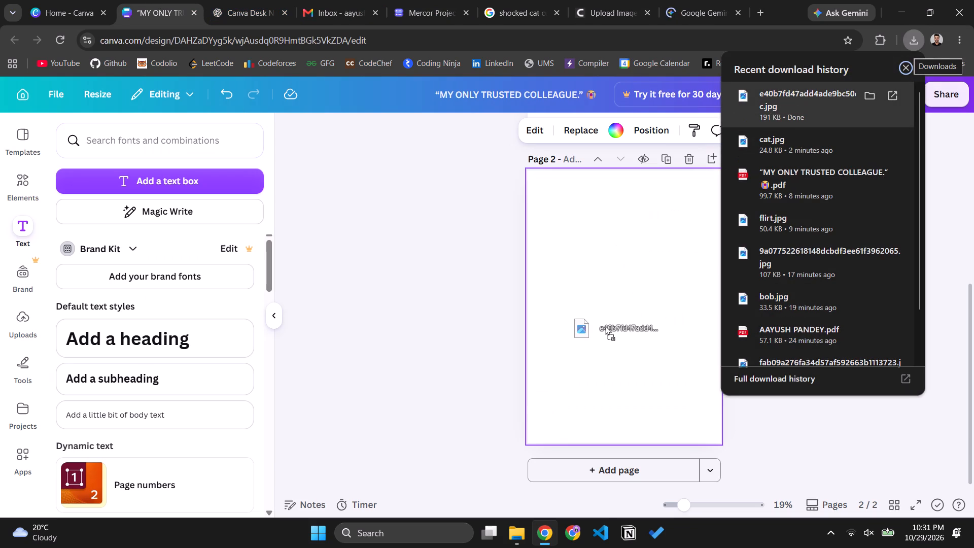
pyautogui.moveTo(605, 326); pyautogui.dragTo(56, 322)
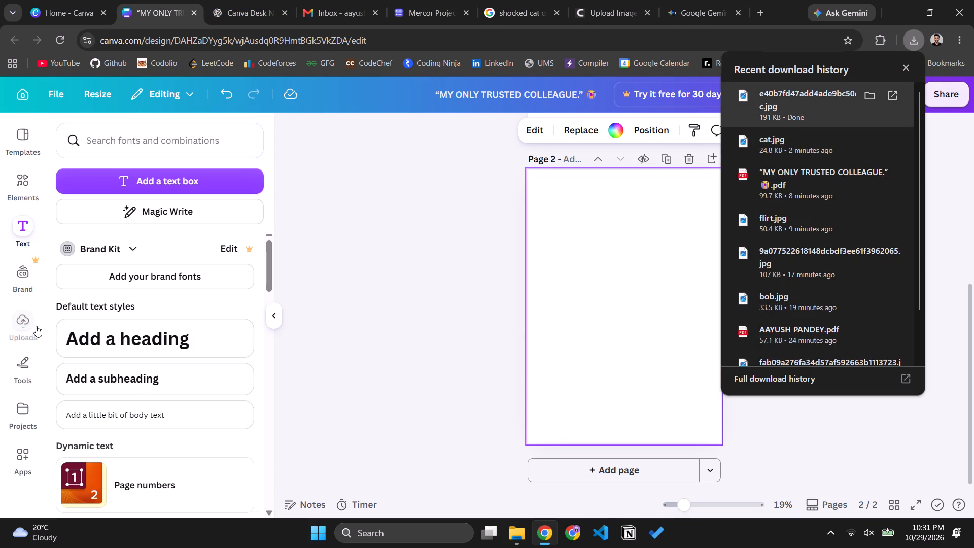
pyautogui.click(34, 326)
pyautogui.click(92, 379)
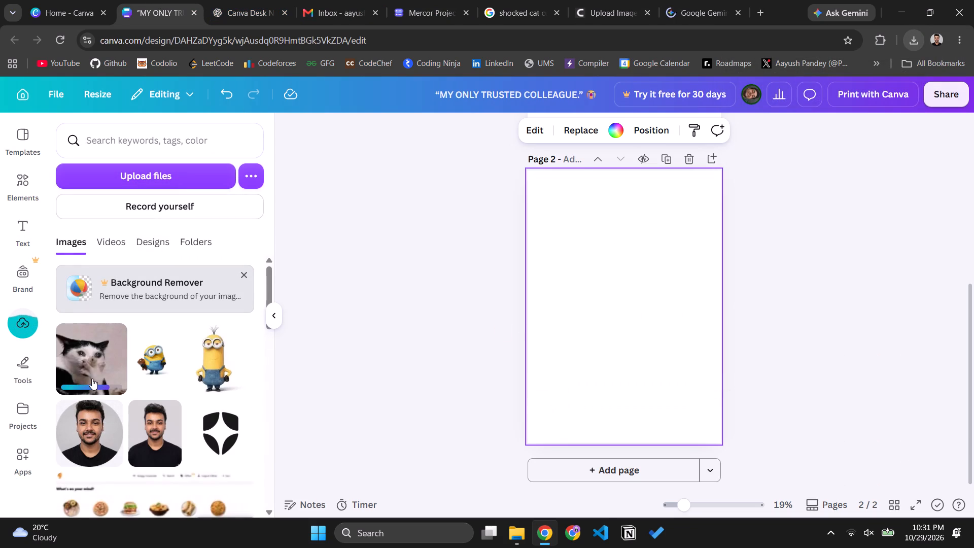
# Move the cat picture against the page's left edge and enlarge it to span the full width of page 2.
pyautogui.moveTo(565, 249); pyautogui.dragTo(534, 204)
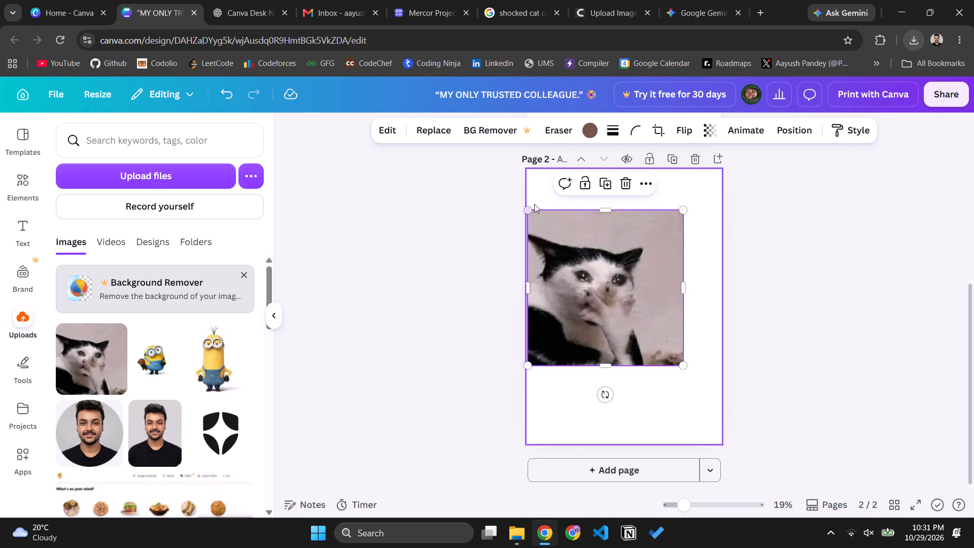
pyautogui.moveTo(684, 211); pyautogui.dragTo(724, 191)
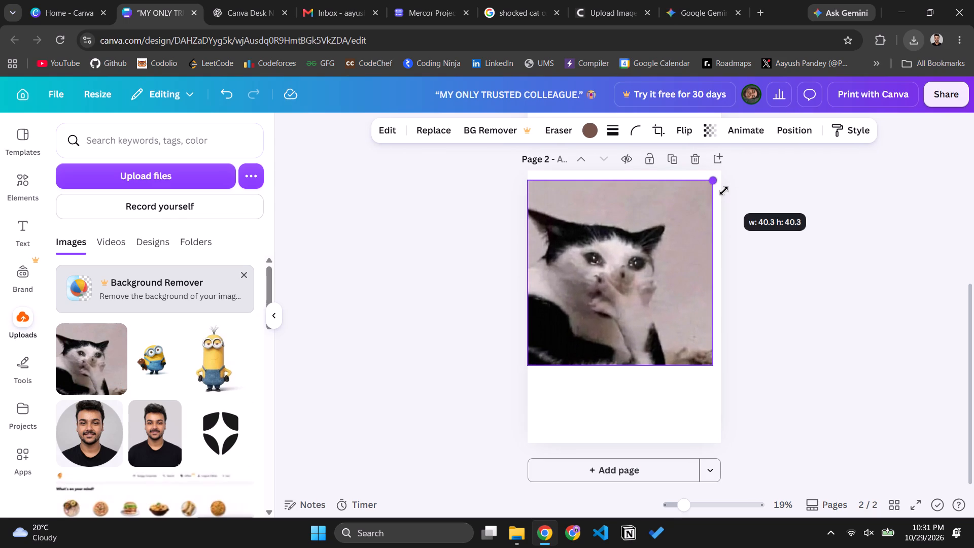
pyautogui.moveTo(724, 191); pyautogui.dragTo(736, 187)
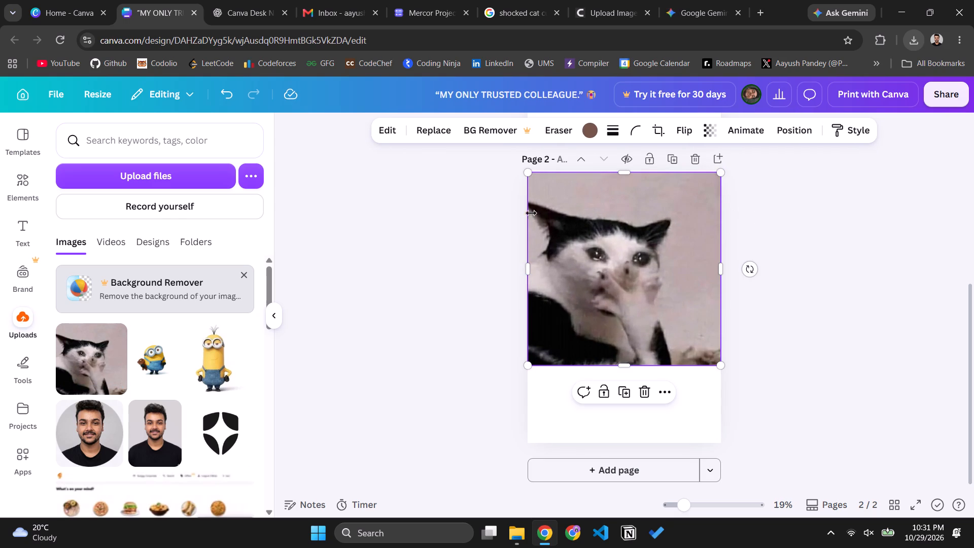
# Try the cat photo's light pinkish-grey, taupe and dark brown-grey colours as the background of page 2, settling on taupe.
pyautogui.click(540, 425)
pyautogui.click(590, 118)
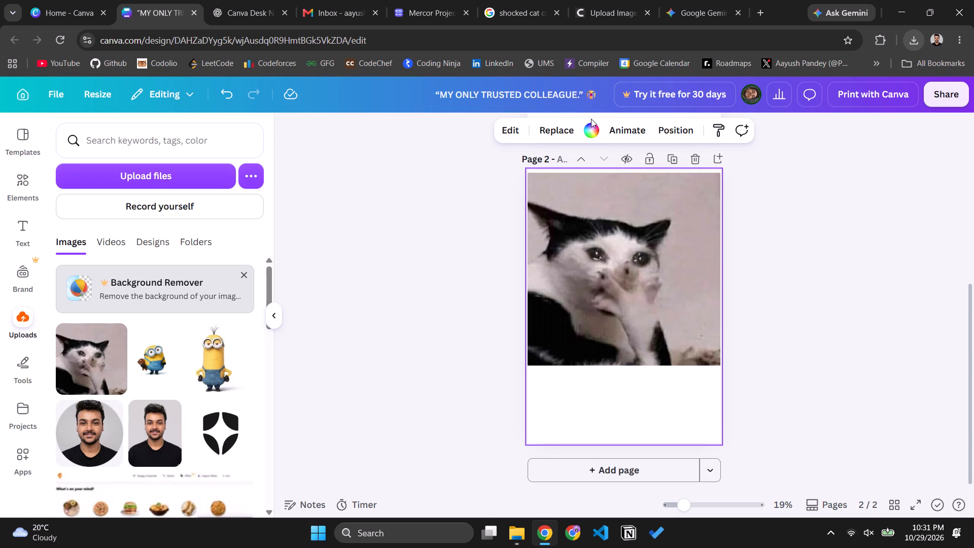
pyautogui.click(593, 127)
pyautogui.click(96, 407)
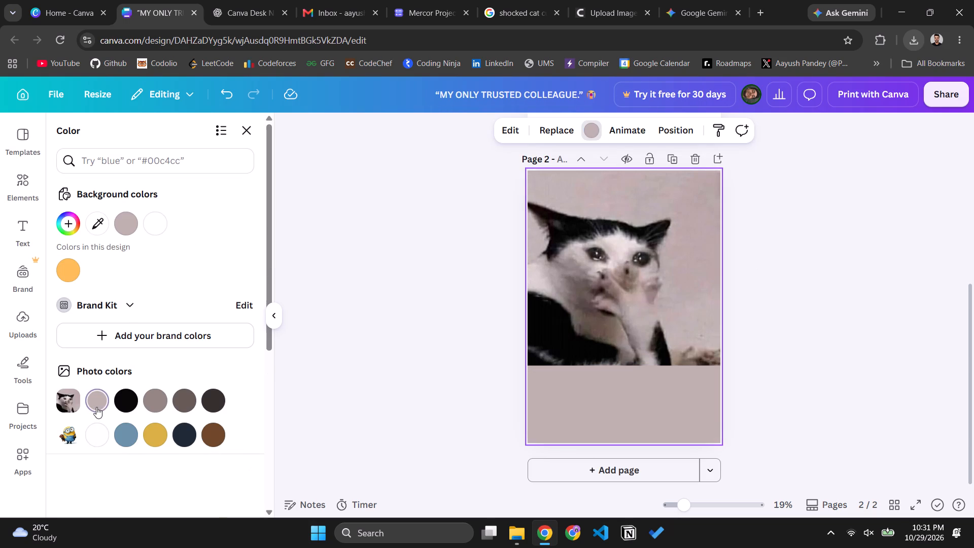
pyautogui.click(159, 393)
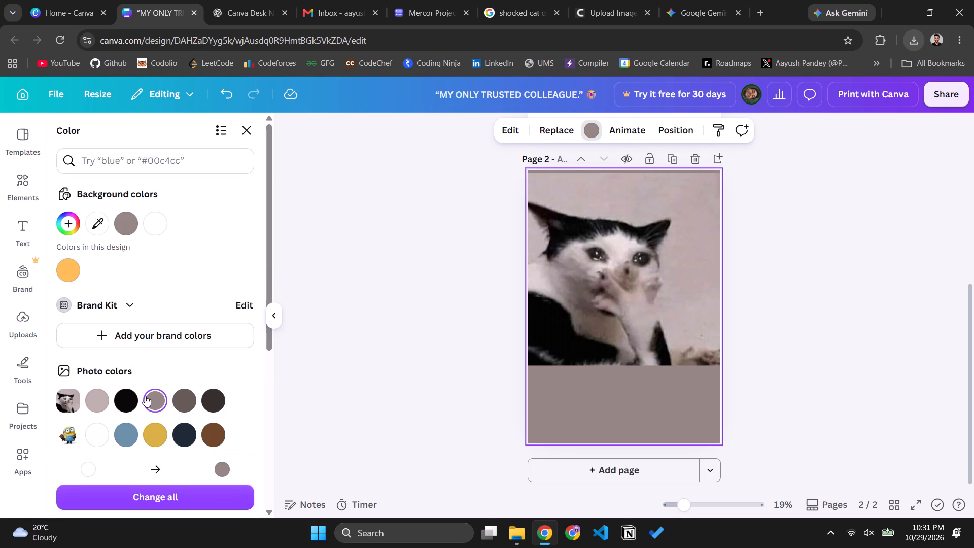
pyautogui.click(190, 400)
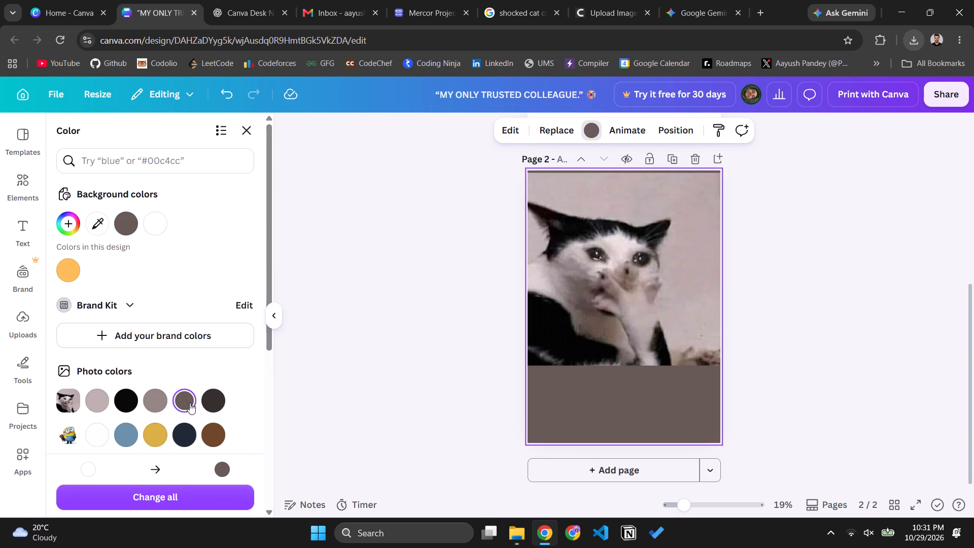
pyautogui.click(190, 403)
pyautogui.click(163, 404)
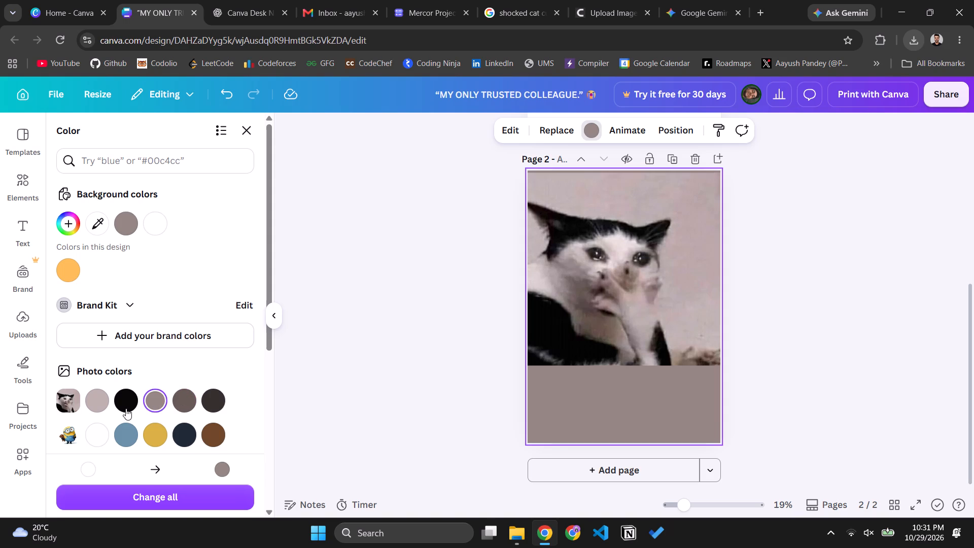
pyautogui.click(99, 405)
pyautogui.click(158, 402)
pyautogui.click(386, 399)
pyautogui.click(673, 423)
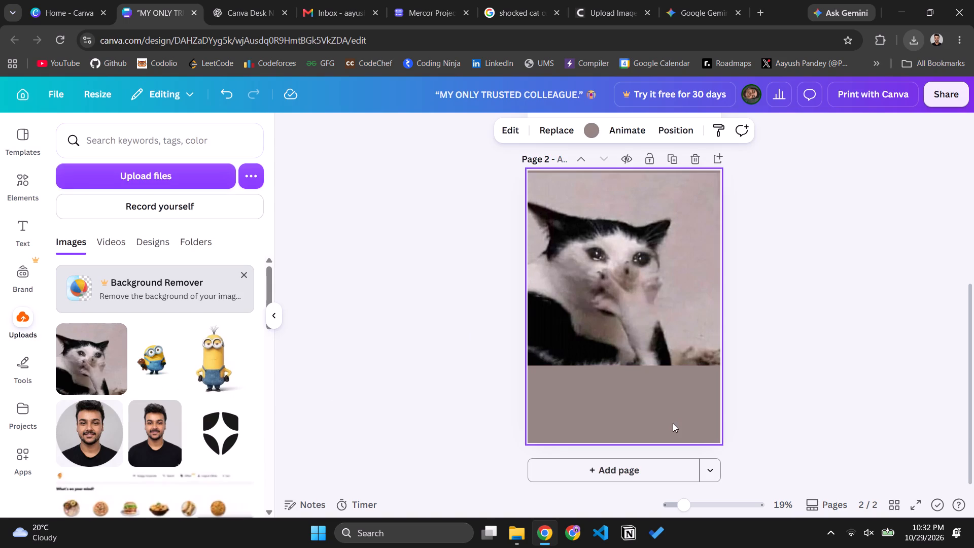
# Recolour the cat picture with the light pinkish-grey from its photo colours.
pyautogui.click(586, 312)
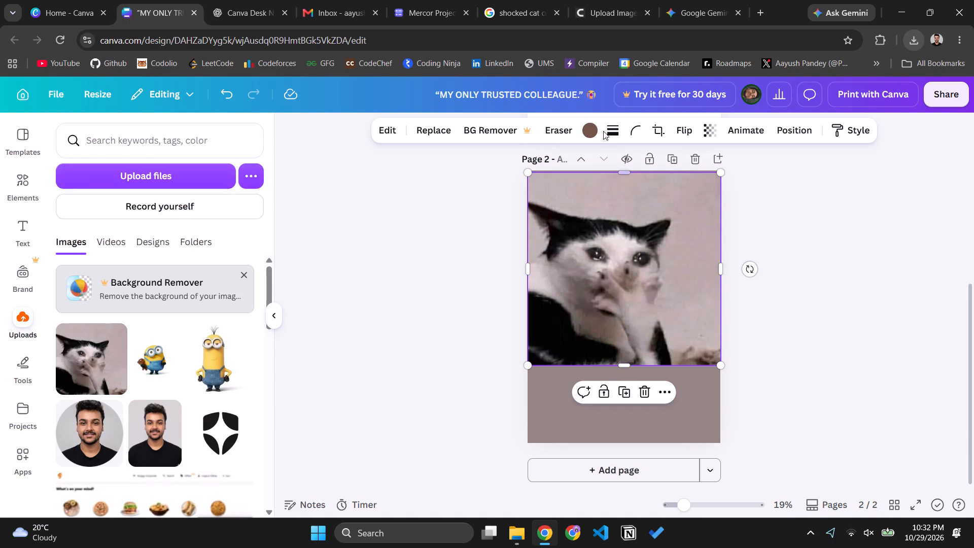
pyautogui.click(592, 126)
pyautogui.click(86, 358)
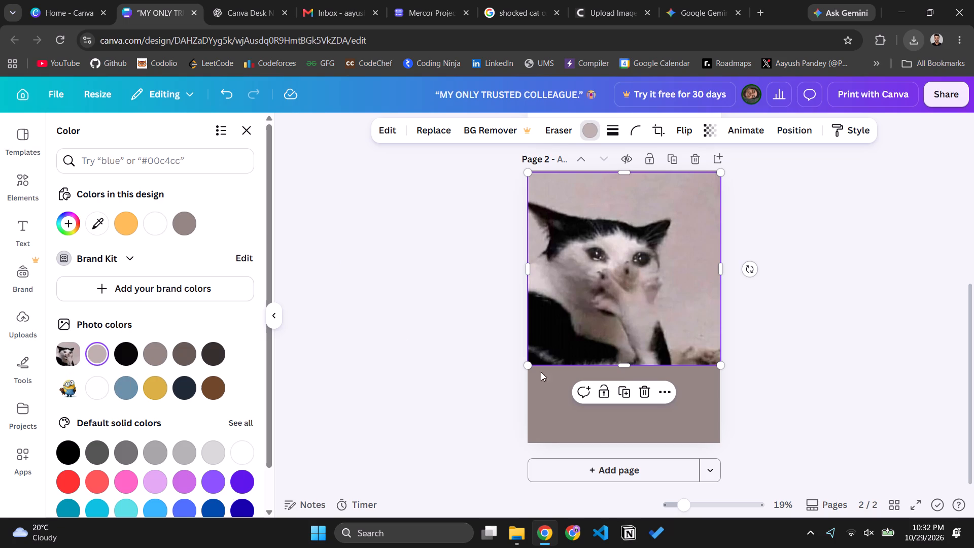
pyautogui.click(585, 421)
pyautogui.click(582, 137)
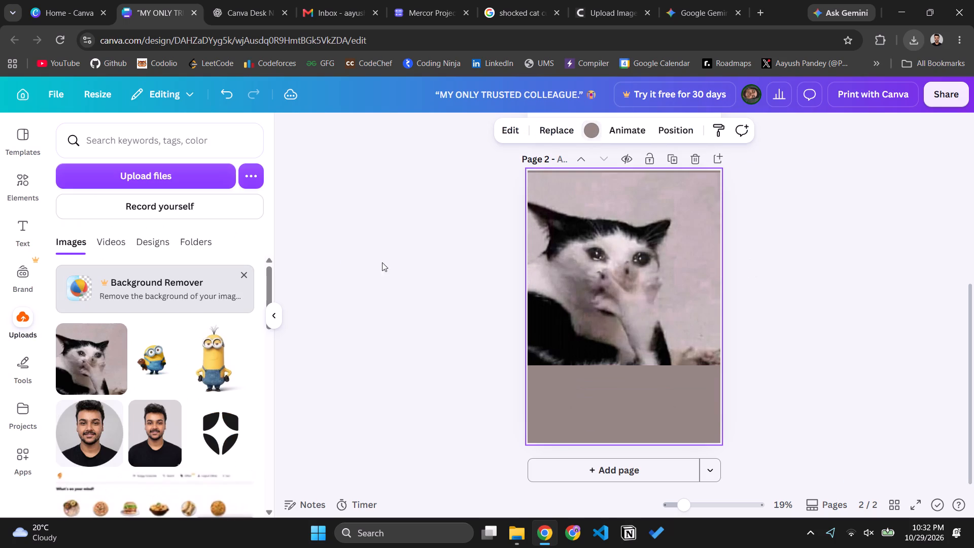
pyautogui.click(597, 117)
pyautogui.click(597, 408)
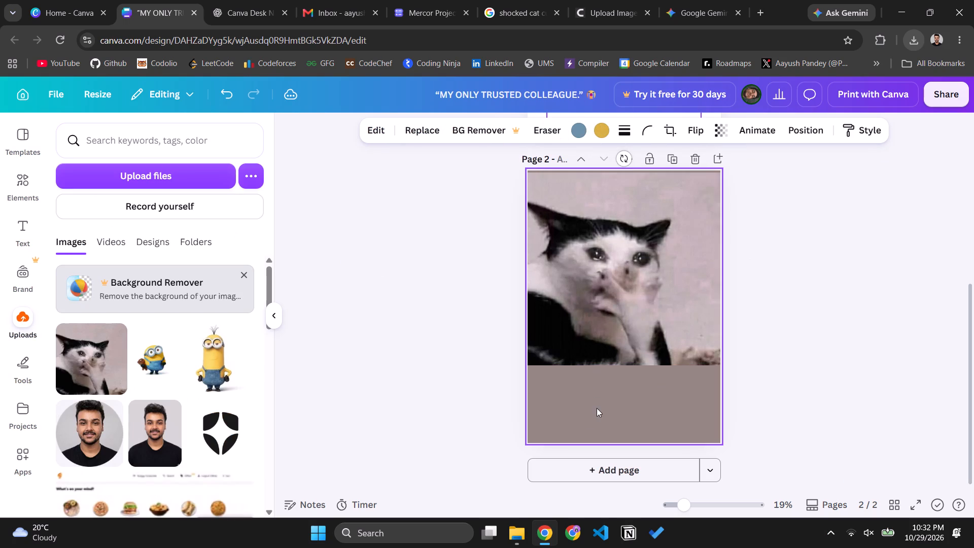
pyautogui.click(597, 138)
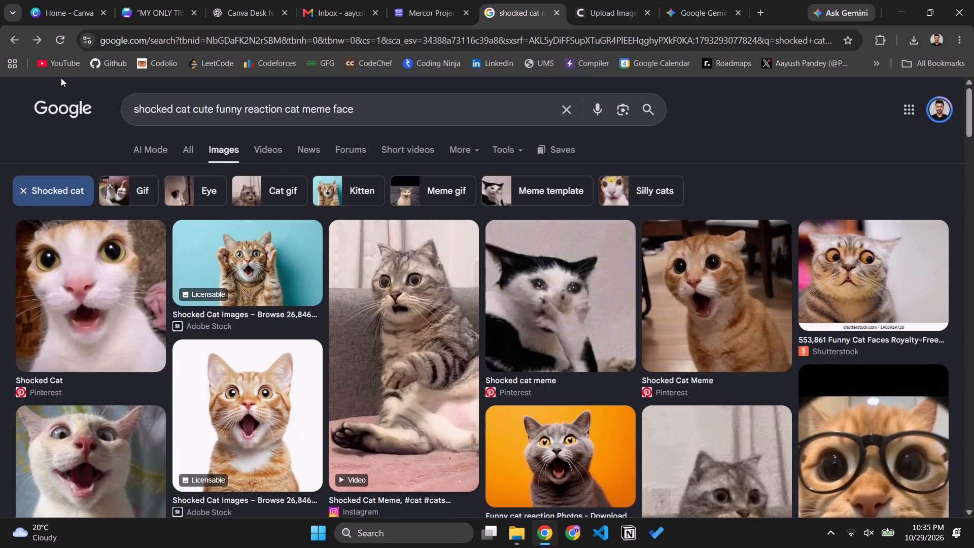
pyautogui.click(29, 192)
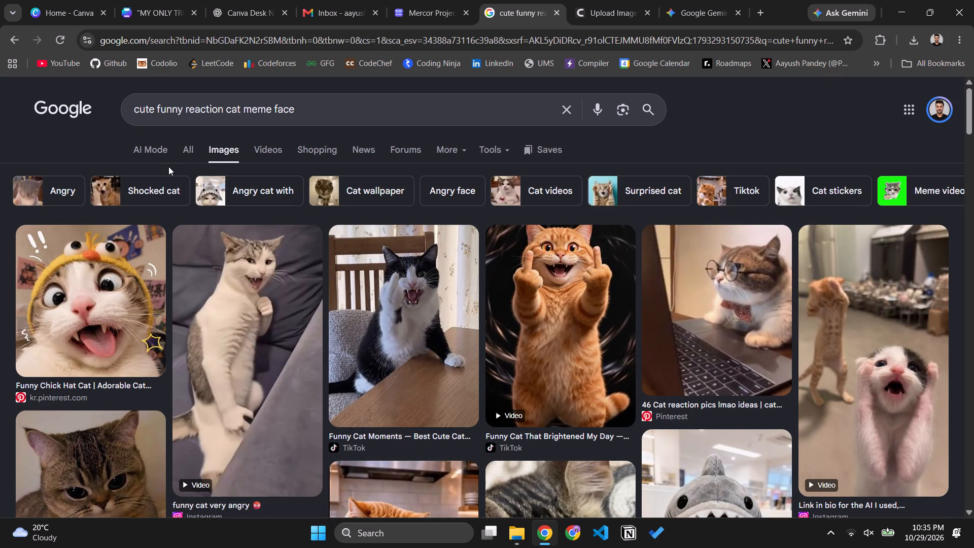
pyautogui.click(10, 43)
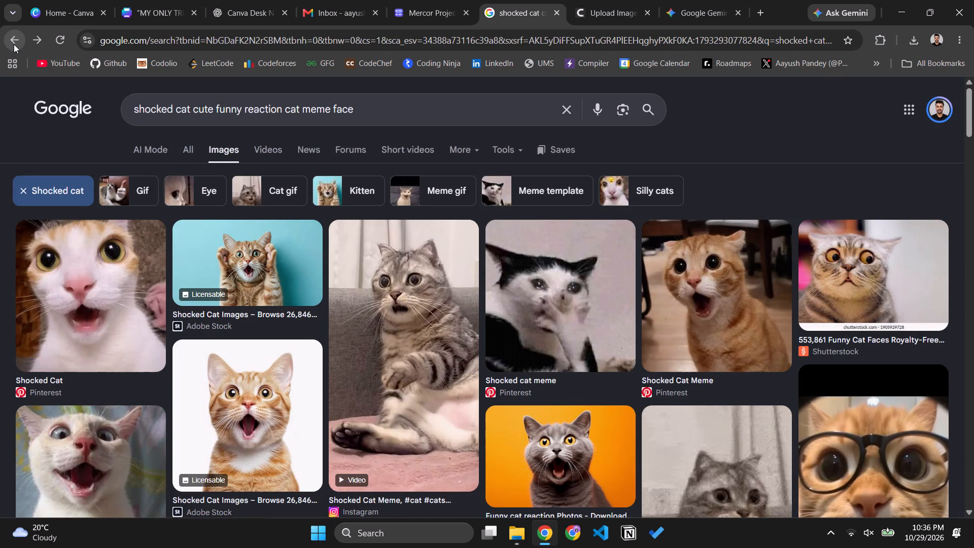
pyautogui.click(14, 44)
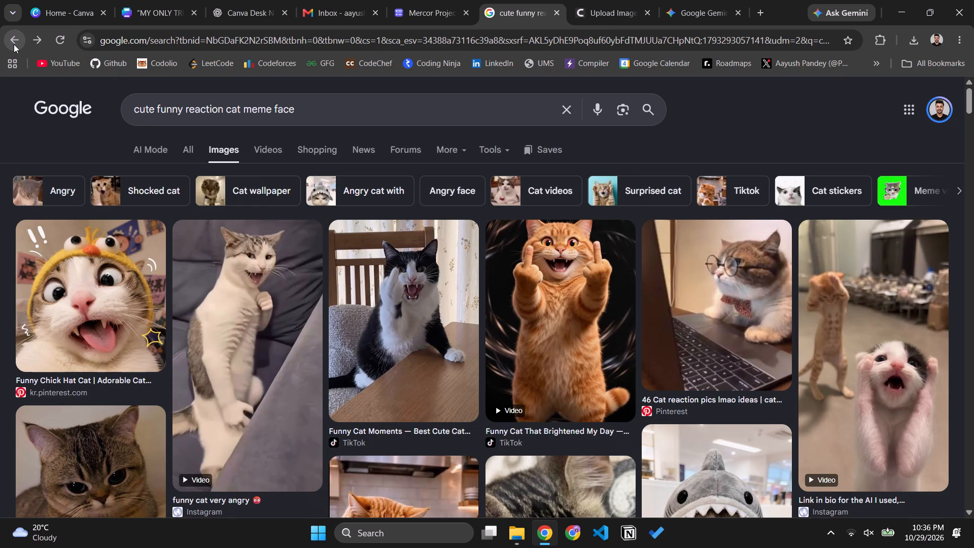
pyautogui.click(14, 44)
pyautogui.scroll(17, 183, 231)
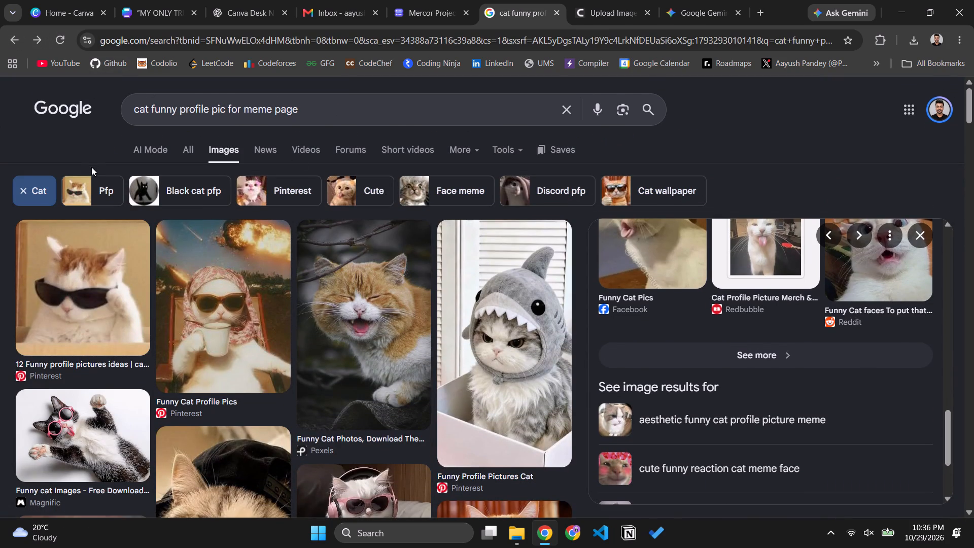
# Narrow the cat image results to "Pfp", look through the pictures, and return to the unnarrowed cat results.
pyautogui.click(103, 192)
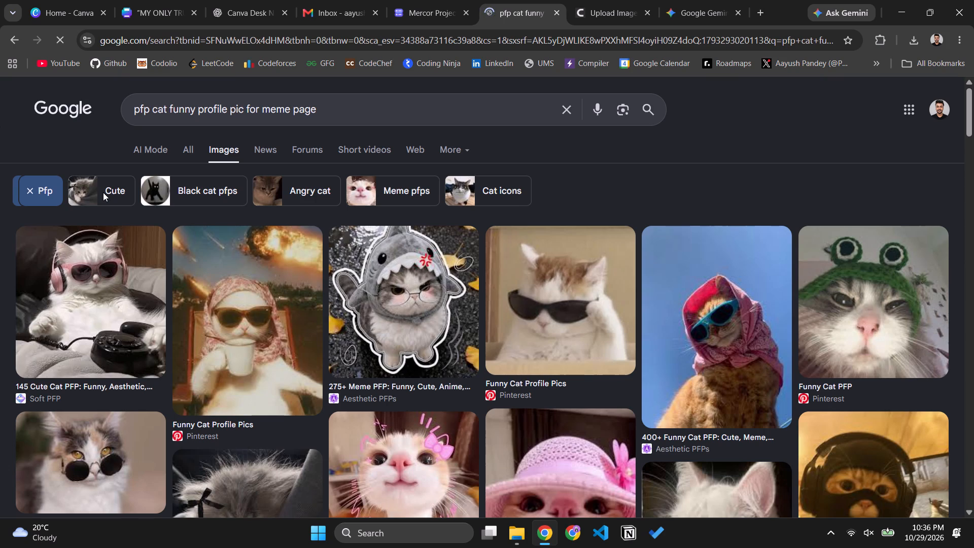
pyautogui.scroll(-2, 103, 192)
pyautogui.hscroll(-1, 103, 192)
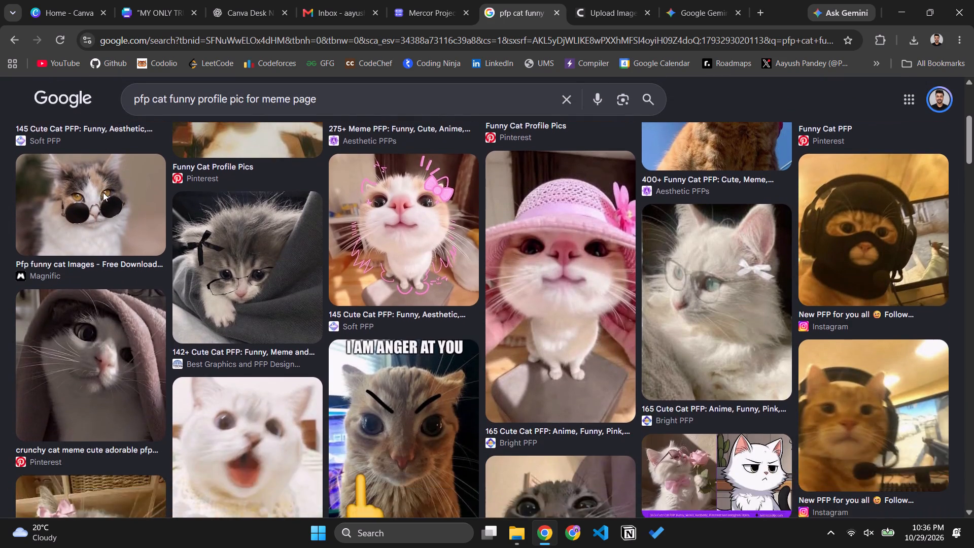
pyautogui.hscroll(-1, 103, 192)
pyautogui.click(5, 39)
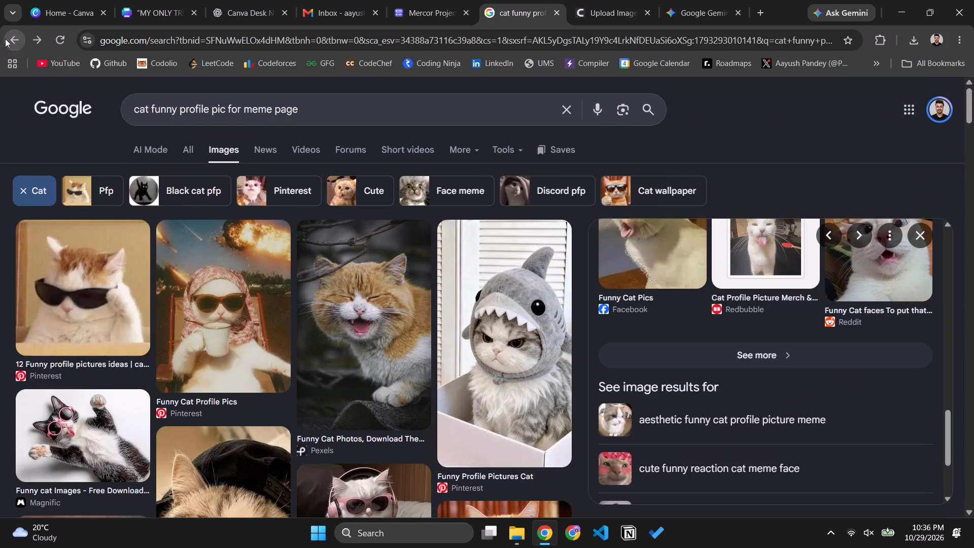
pyautogui.click(5, 39)
pyautogui.scroll(8, 301, 277)
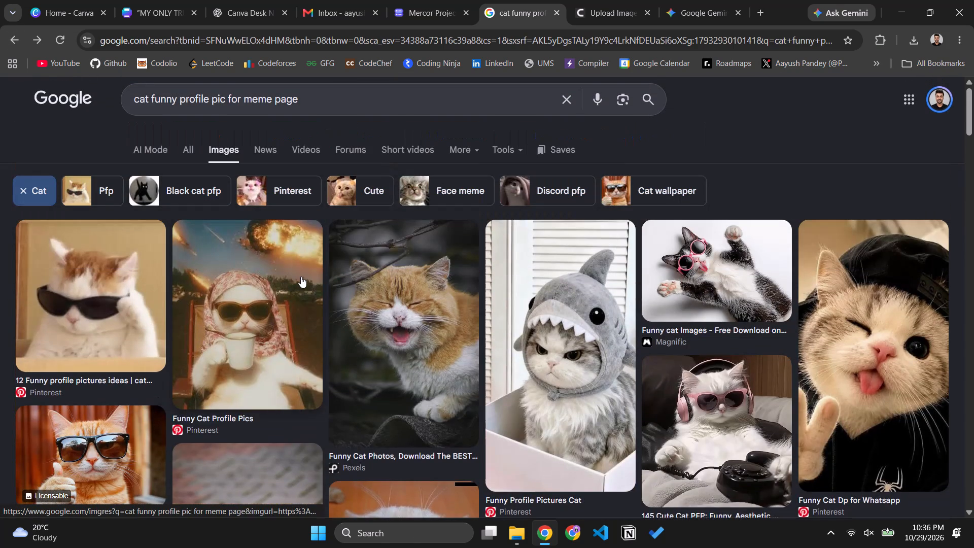
pyautogui.scroll(1, 301, 277)
# Go back to the "funny profile pic for meme page" image results, narrow them to "Dog" and look through the dog pictures.
pyautogui.click(11, 40)
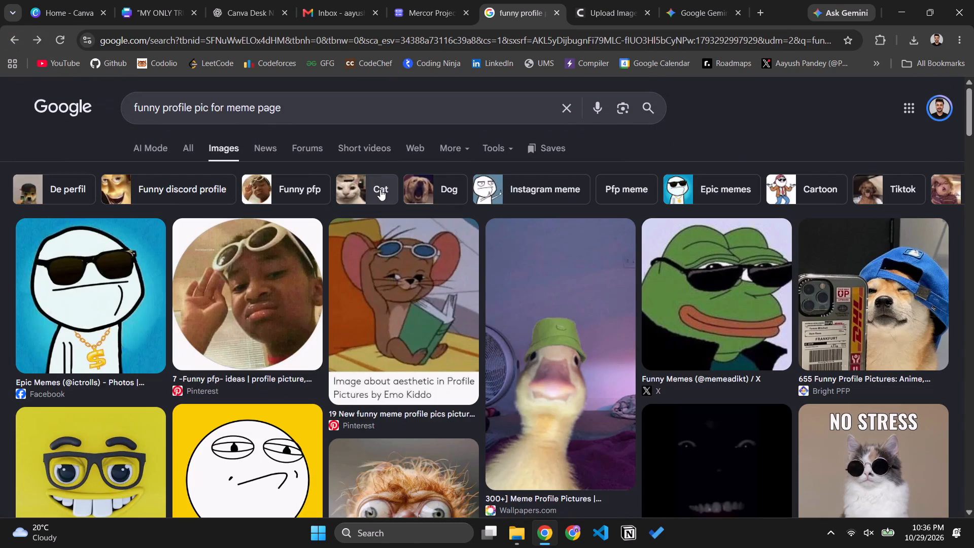
pyautogui.click(430, 189)
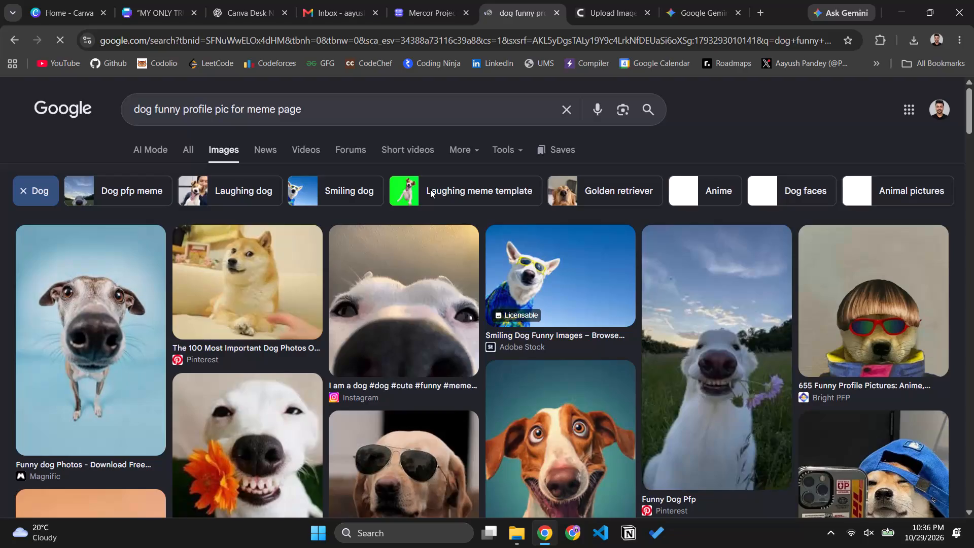
pyautogui.scroll(-1, 405, 374)
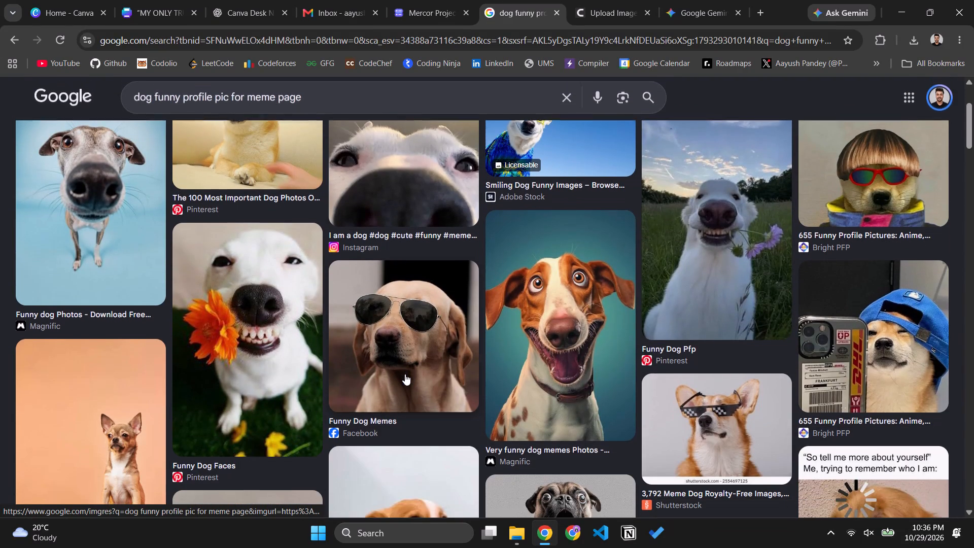
pyautogui.scroll(-2, 405, 374)
pyautogui.scroll(1, 405, 374)
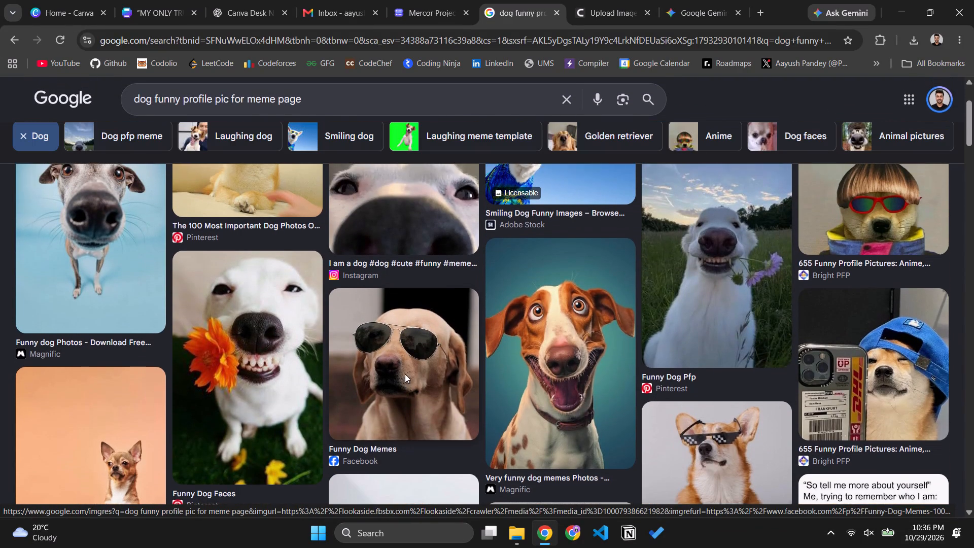
pyautogui.scroll(1, 405, 374)
pyautogui.scroll(-3, 405, 374)
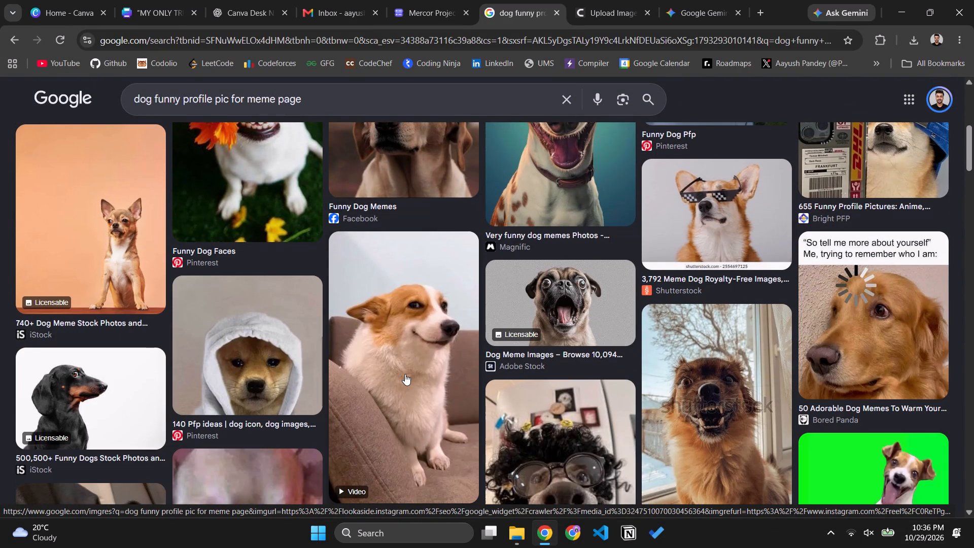
pyautogui.scroll(-4, 405, 374)
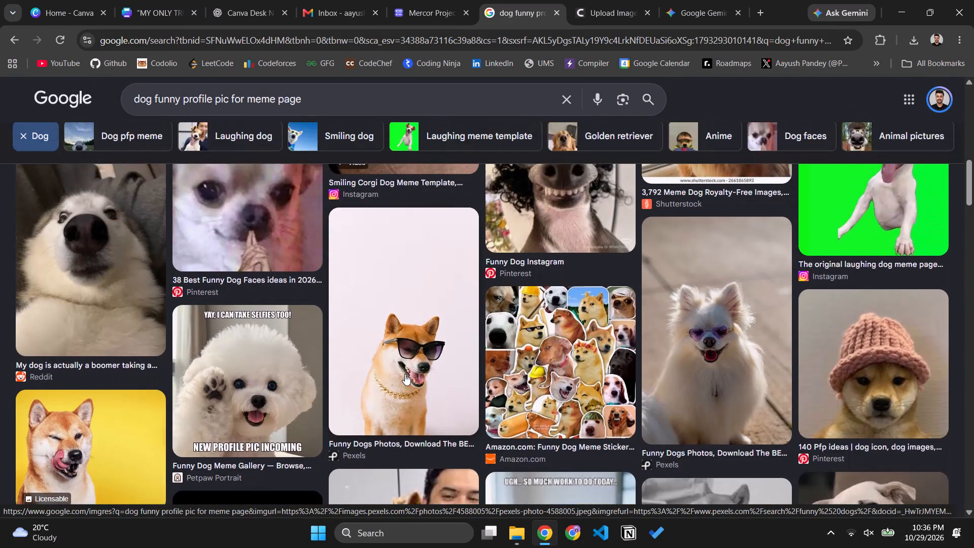
pyautogui.scroll(-8, 405, 374)
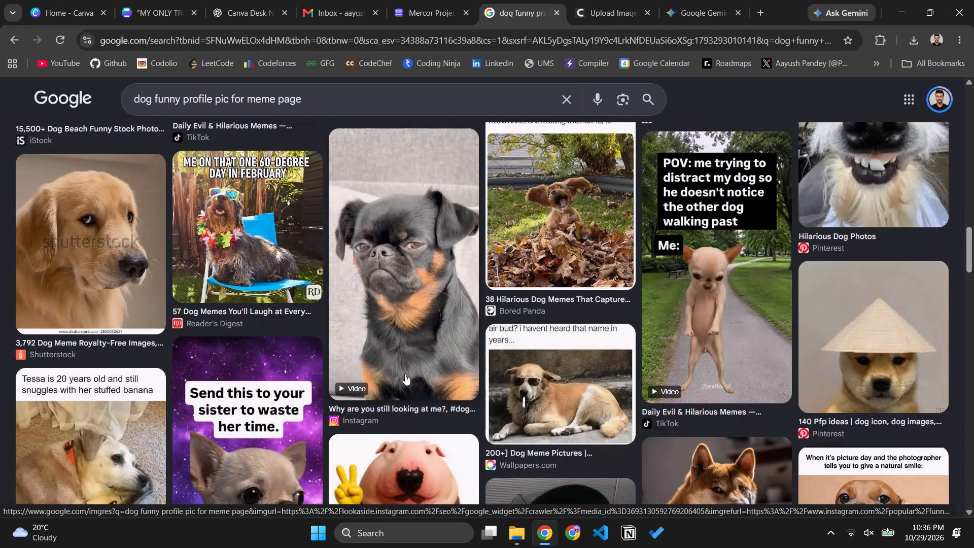
pyautogui.hscroll(1, 405, 374)
pyautogui.scroll(-4, 405, 374)
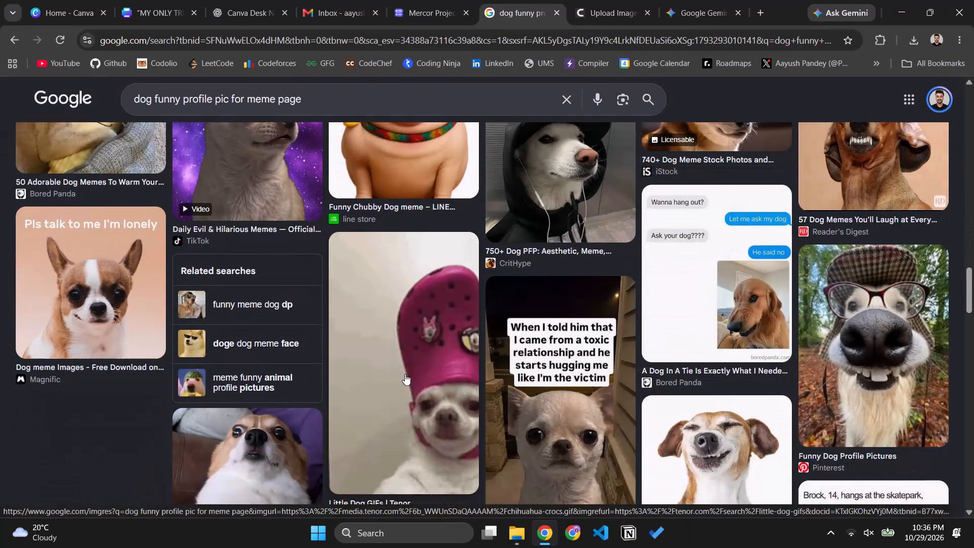
pyautogui.scroll(-1, 405, 374)
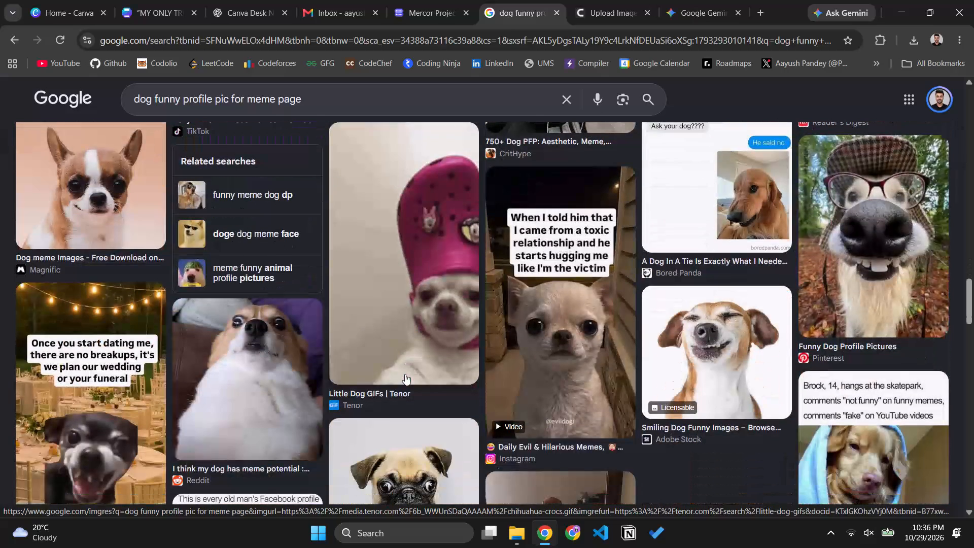
pyautogui.scroll(-4, 405, 374)
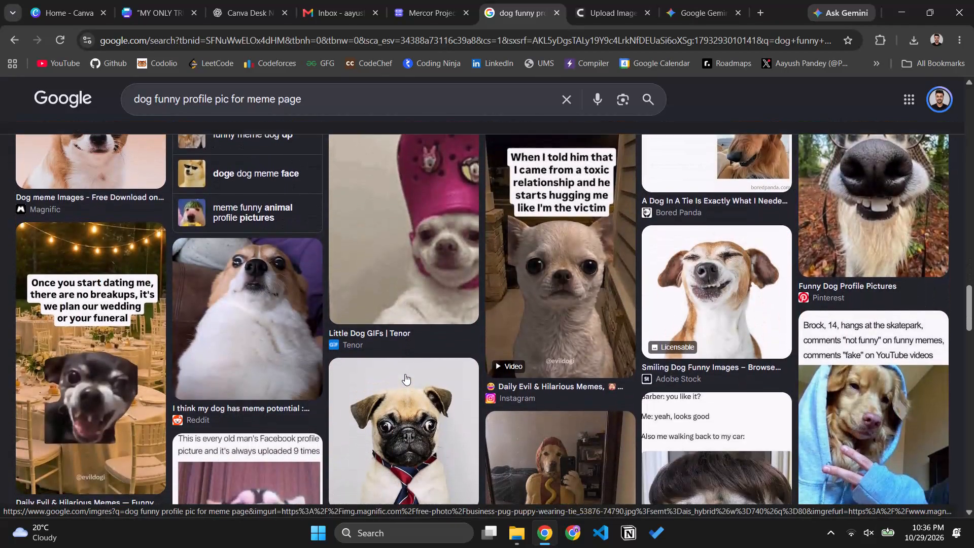
pyautogui.scroll(-3, 405, 374)
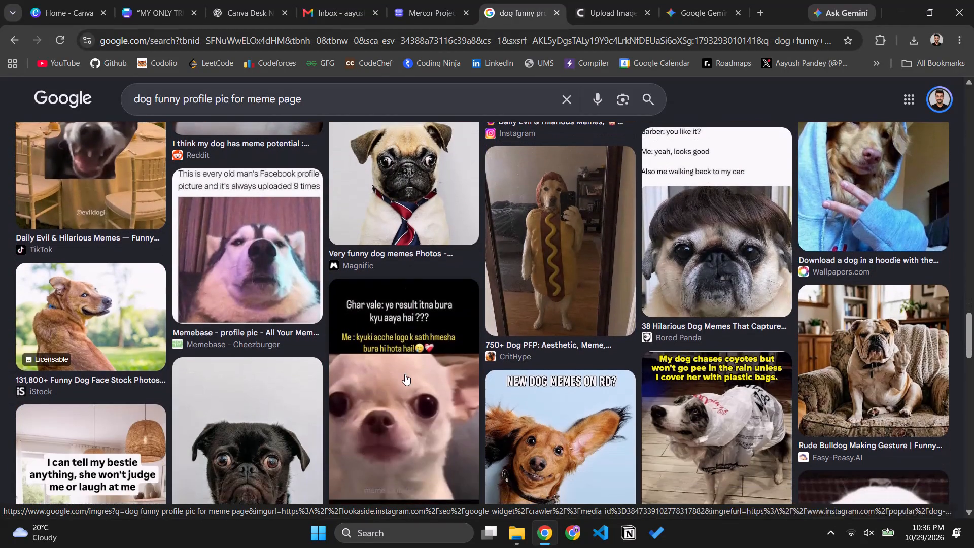
pyautogui.scroll(-1, 405, 374)
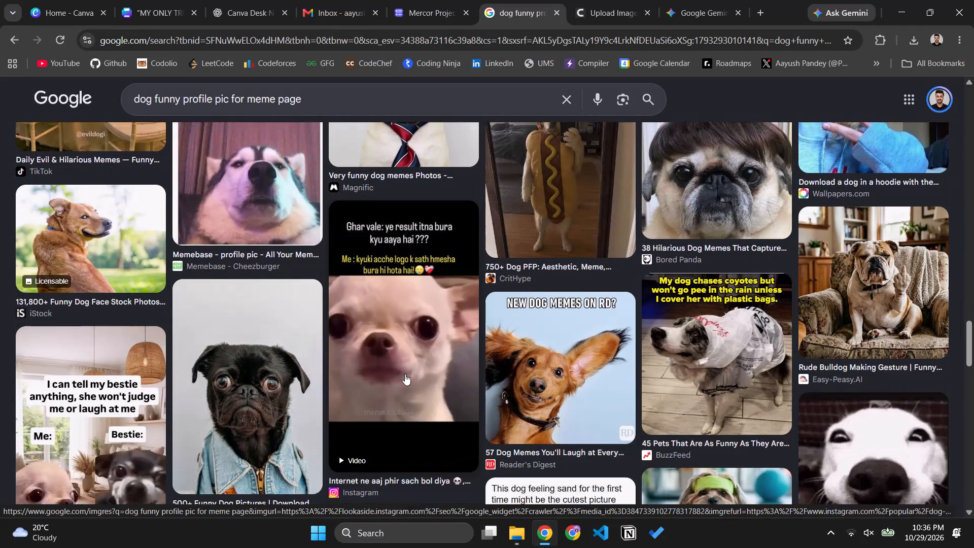
pyautogui.scroll(-4, 405, 374)
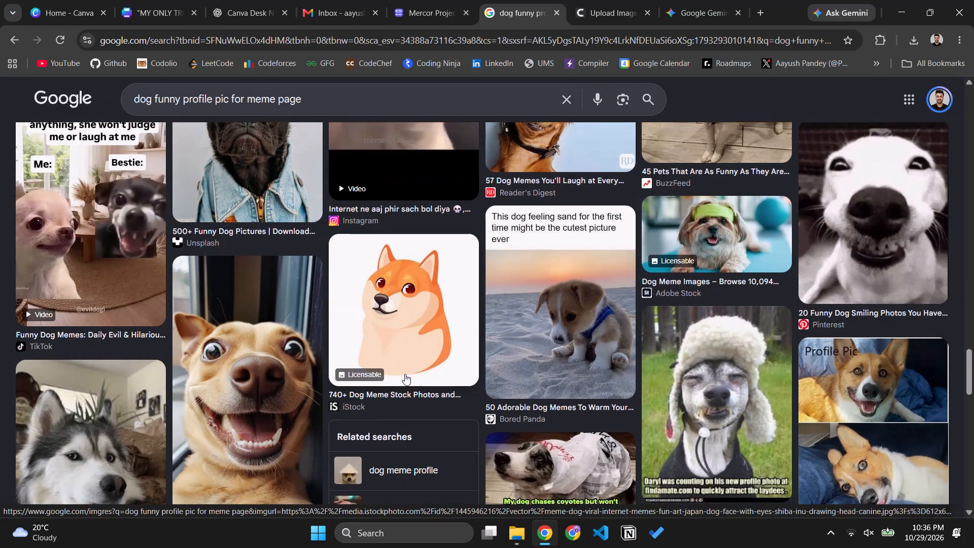
pyautogui.scroll(-2, 405, 374)
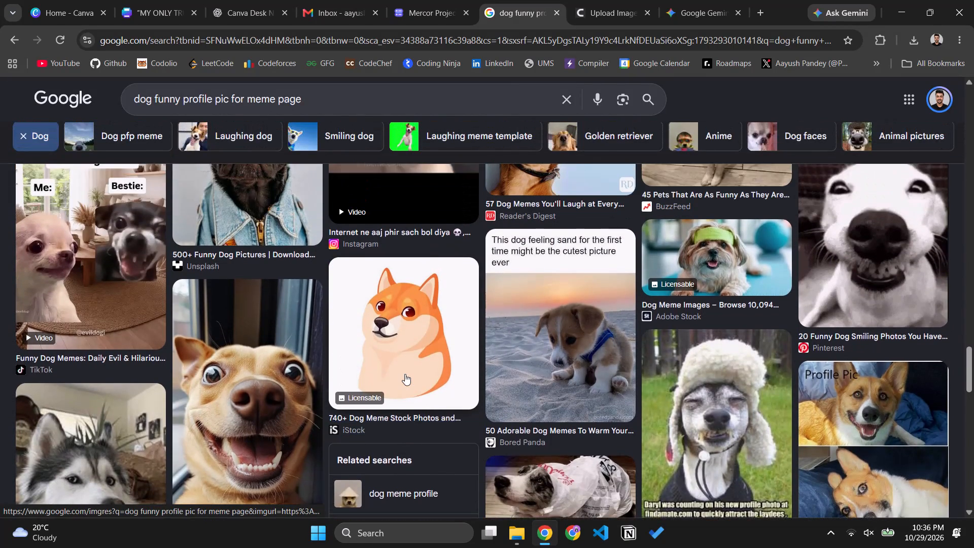
pyautogui.scroll(-3, 405, 374)
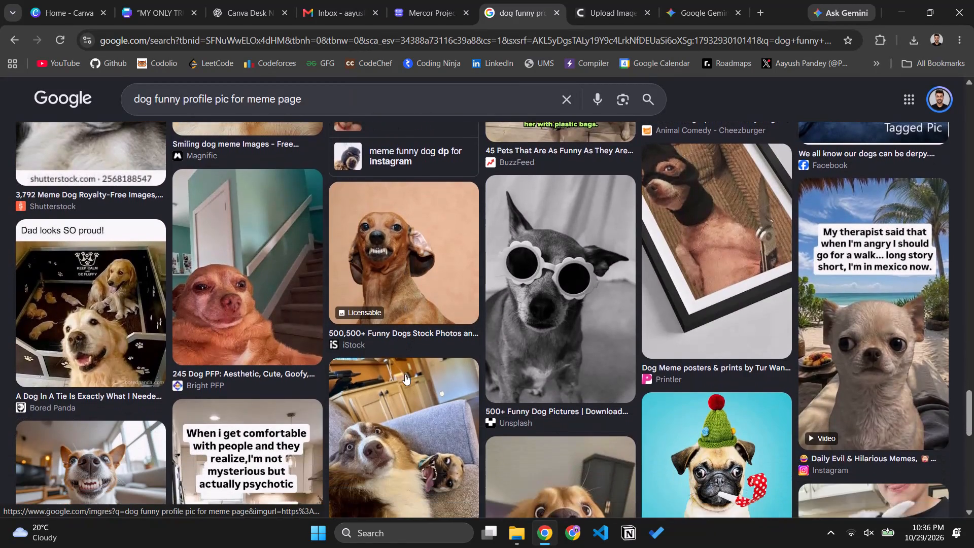
pyautogui.scroll(-5, 405, 374)
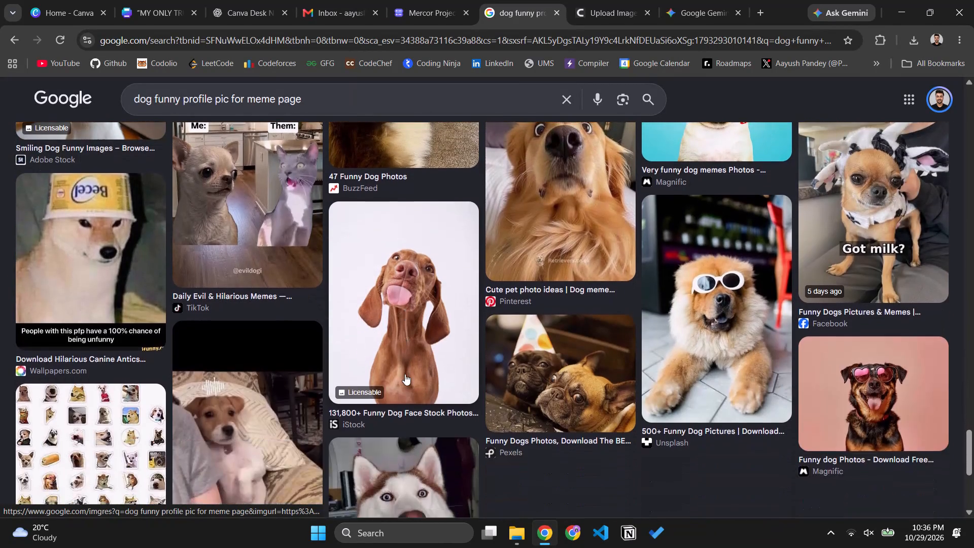
pyautogui.scroll(-3, 405, 374)
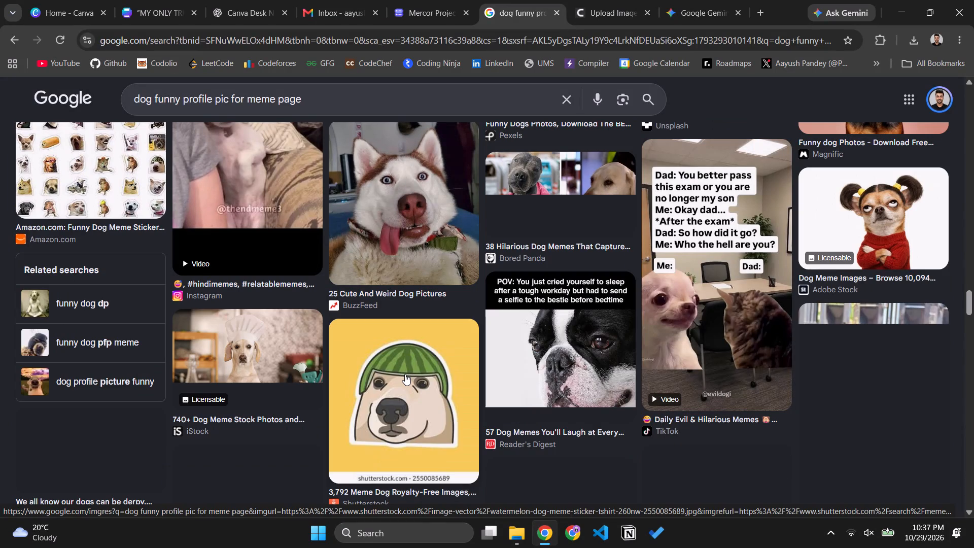
# Narrow the dog image results to "Golden retriever", look through the pictures, and return to the general dog results.
pyautogui.scroll(10, 405, 374)
pyautogui.scroll(11, 405, 374)
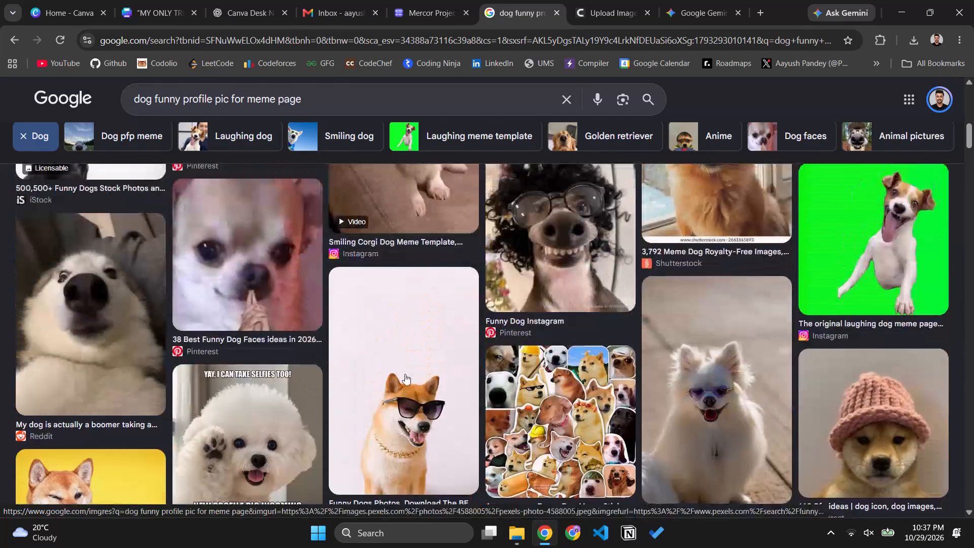
pyautogui.scroll(7, 405, 374)
pyautogui.click(635, 184)
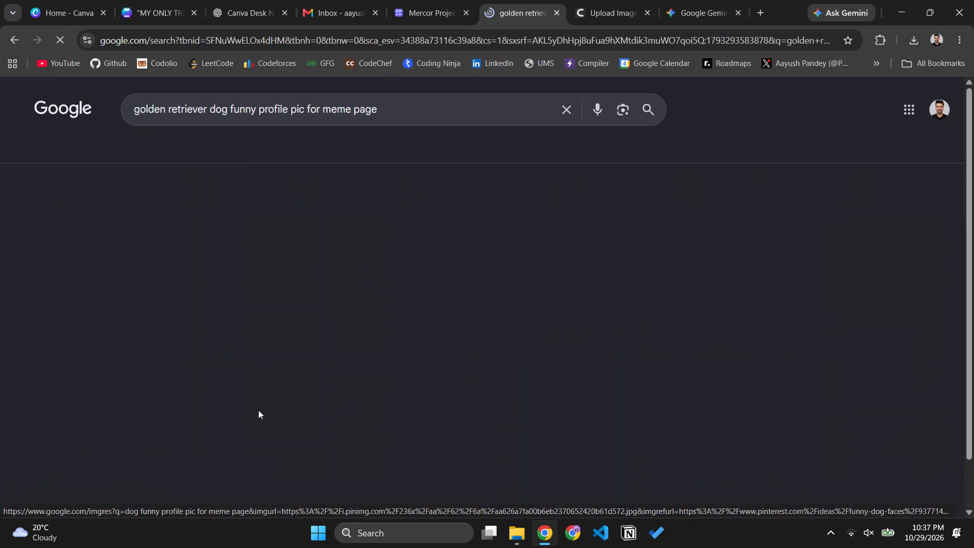
pyautogui.scroll(-3, 258, 410)
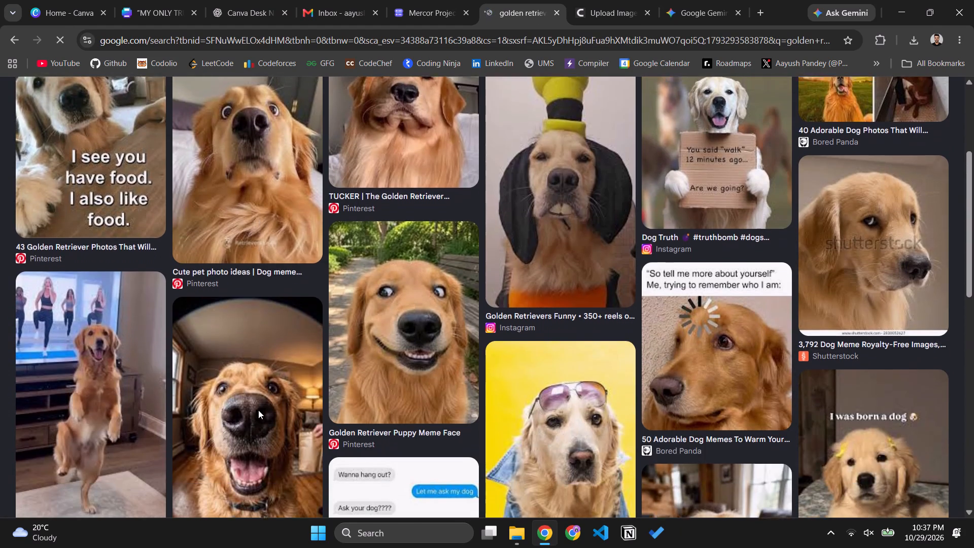
pyautogui.scroll(-4, 258, 410)
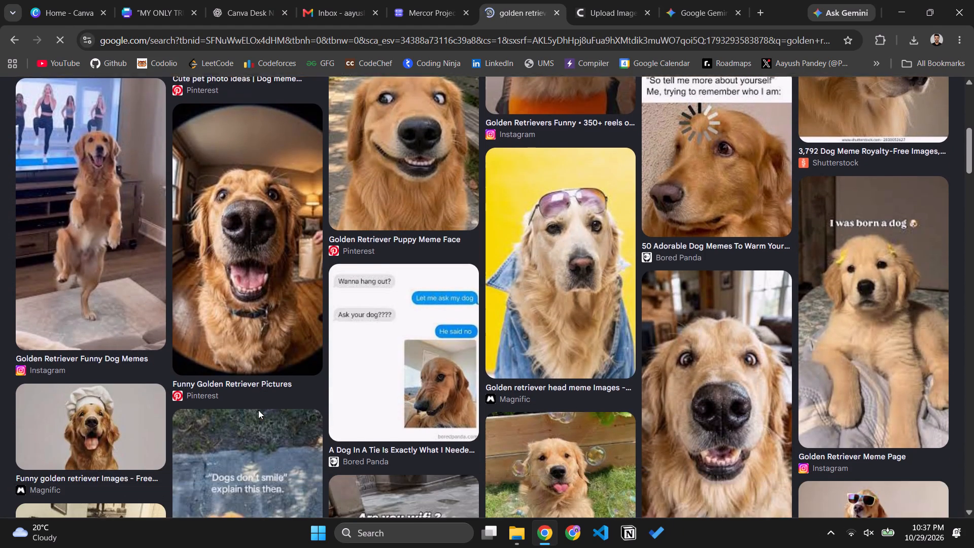
pyautogui.scroll(-4, 258, 410)
pyautogui.scroll(8, 258, 410)
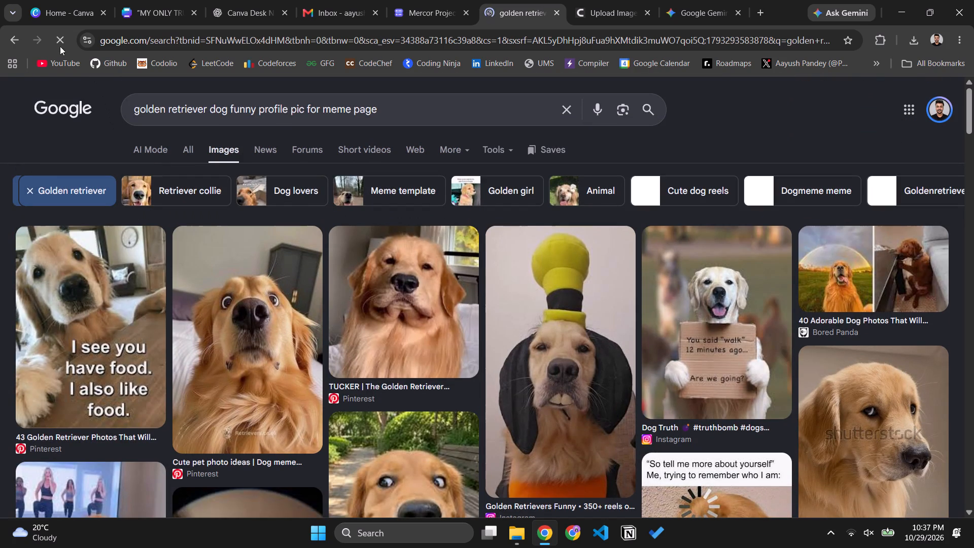
pyautogui.click(12, 39)
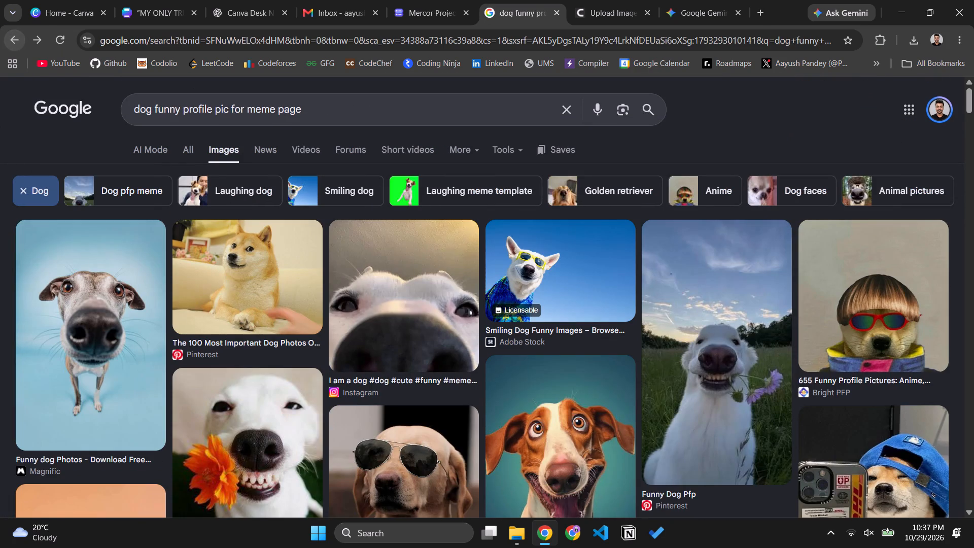
# Narrow the dog image results to "Anime", look through the pictures, and return to the general dog results.
pyautogui.click(719, 197)
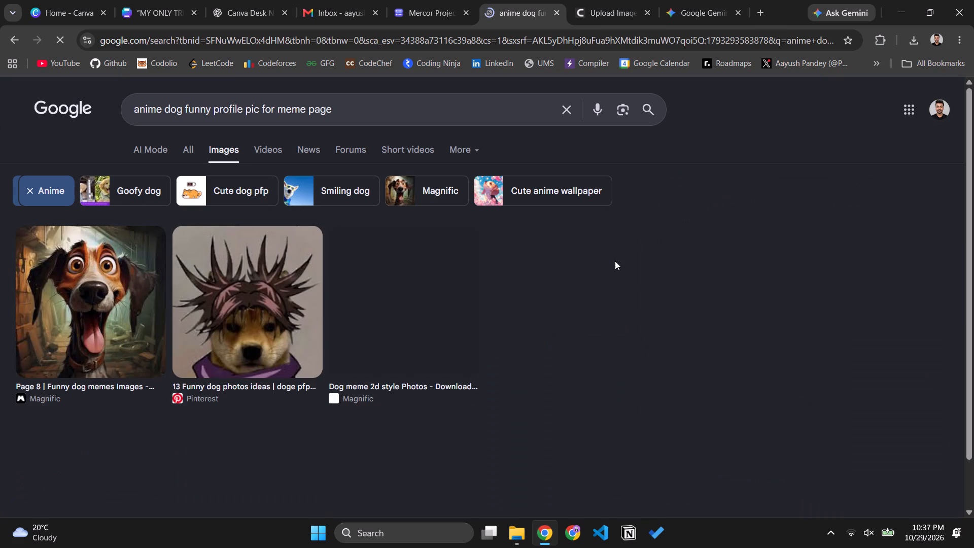
pyautogui.scroll(-2, 501, 417)
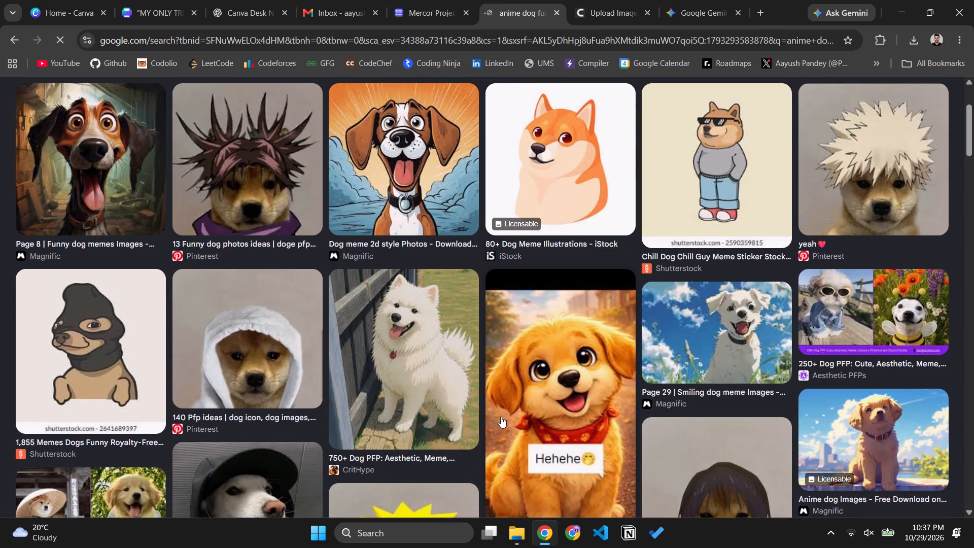
pyautogui.scroll(-3, 501, 417)
pyautogui.click(10, 37)
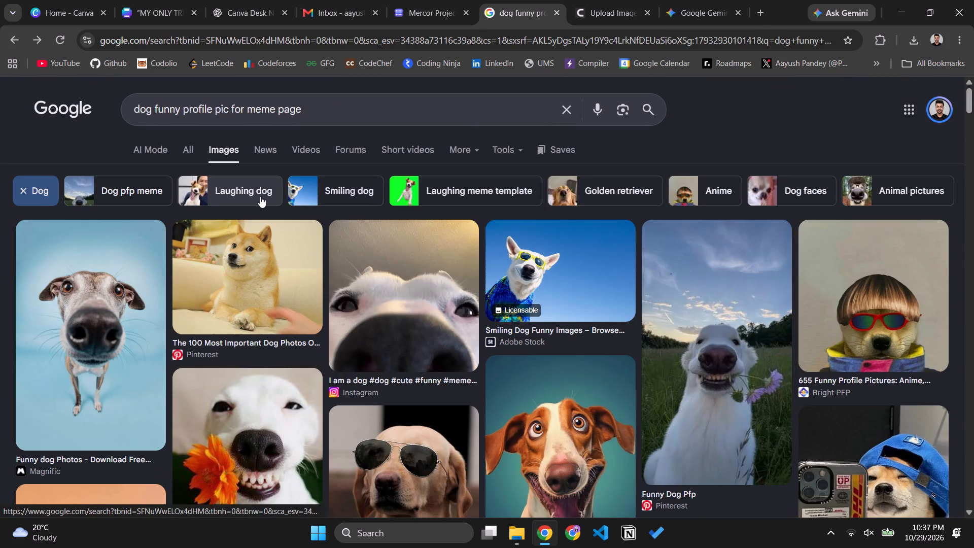
# Try the "Laughing dog" filter on the dog image results, go back, and narrow them to "Dog pfp meme" instead.
pyautogui.click(260, 196)
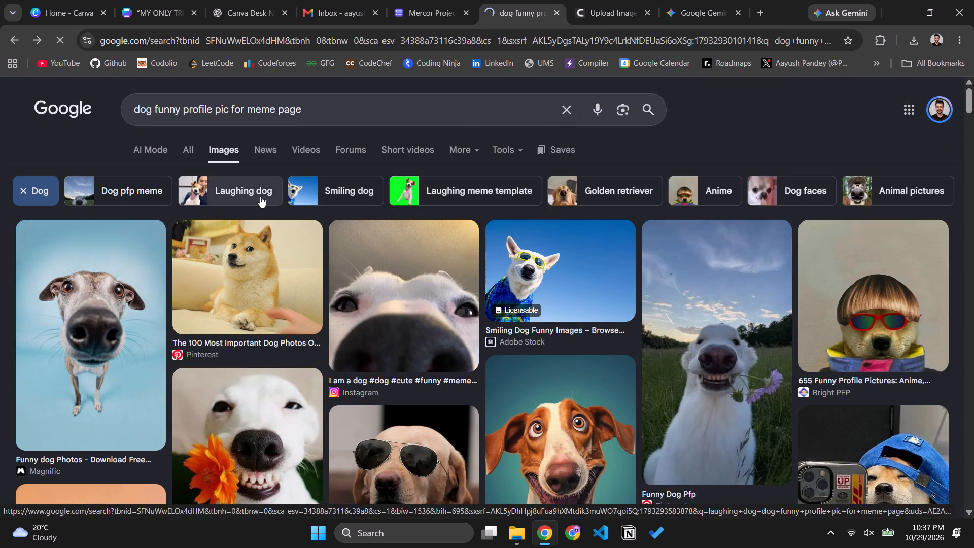
pyautogui.click(10, 41)
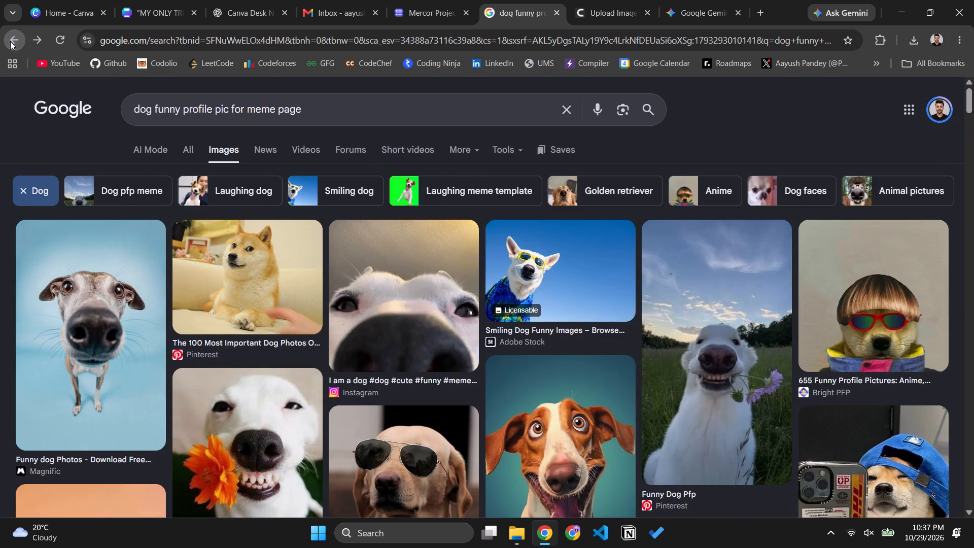
pyautogui.click(153, 190)
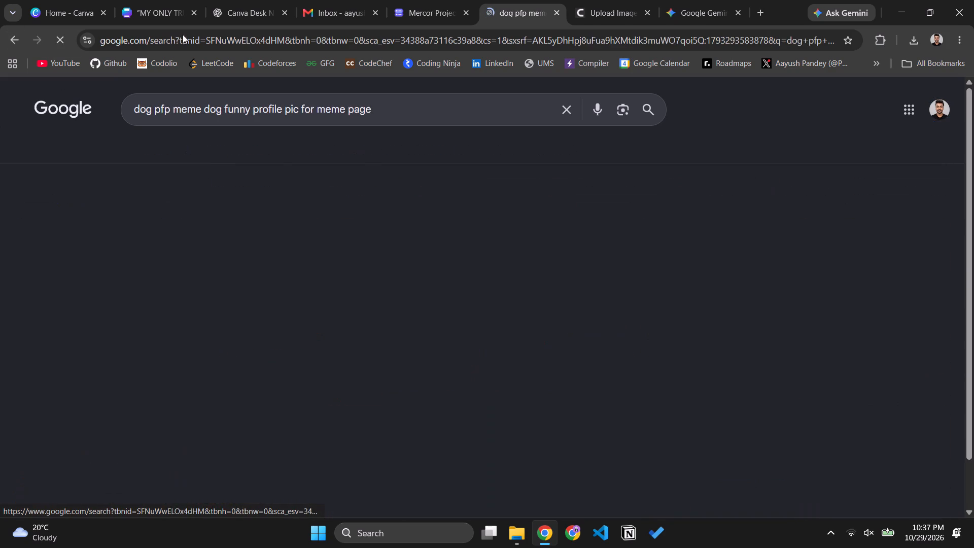
# Return to the Canva design with the crying cat page and open its download settings.
pyautogui.click(183, 0)
pyautogui.click(264, 0)
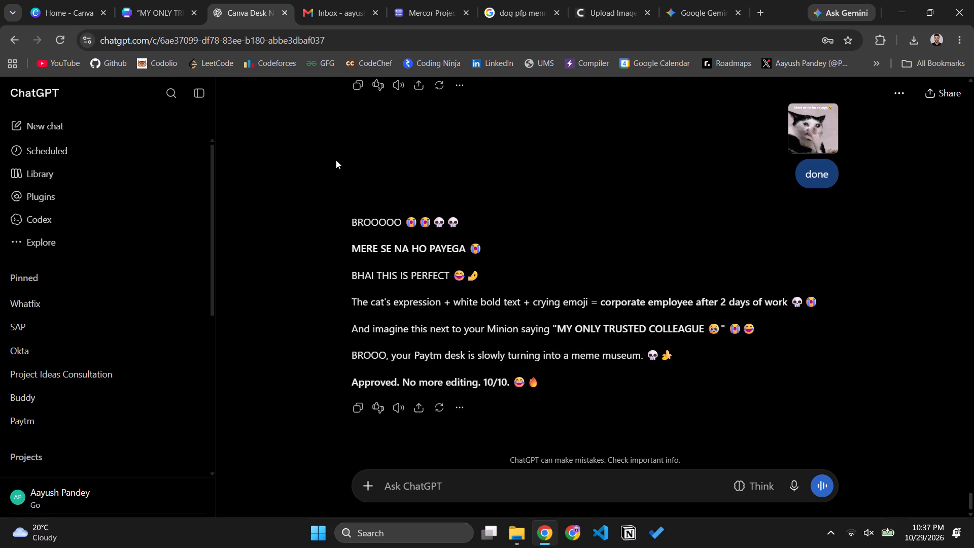
pyautogui.click(188, 0)
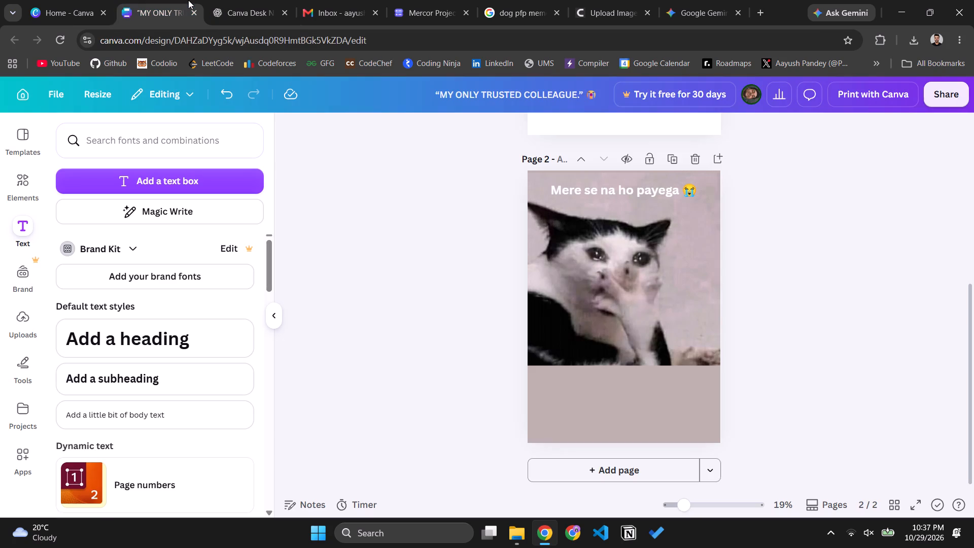
pyautogui.click(833, 187)
pyautogui.click(943, 91)
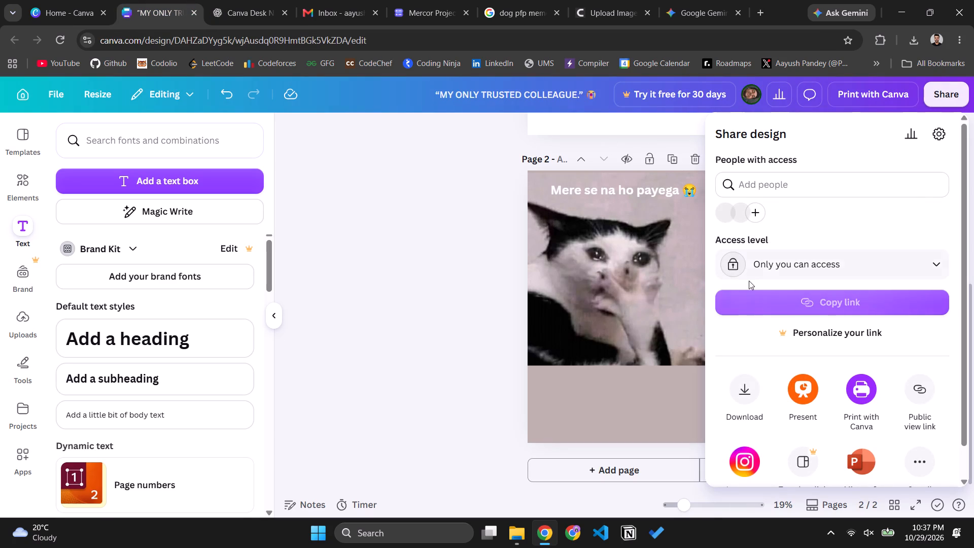
pyautogui.click(742, 395)
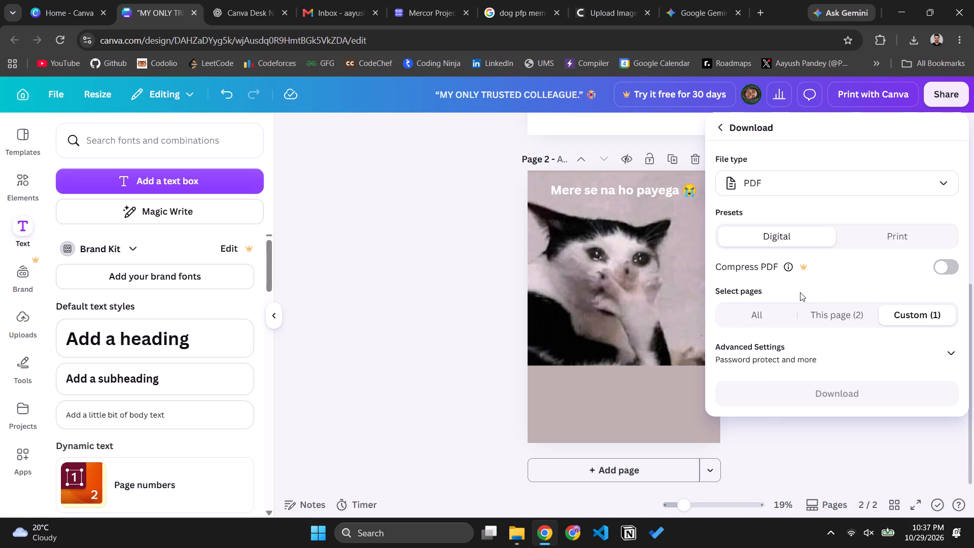
pyautogui.scroll(-1, 800, 273)
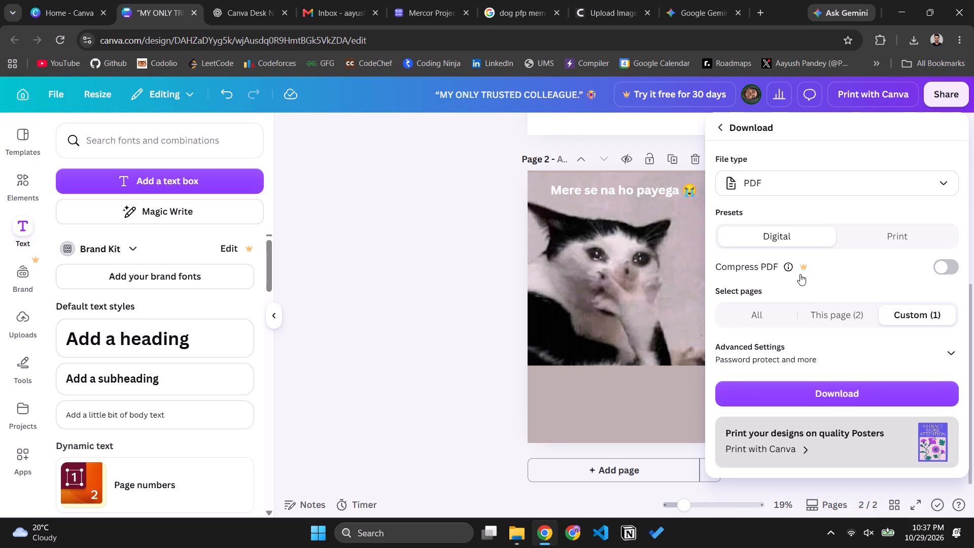
pyautogui.click(916, 312)
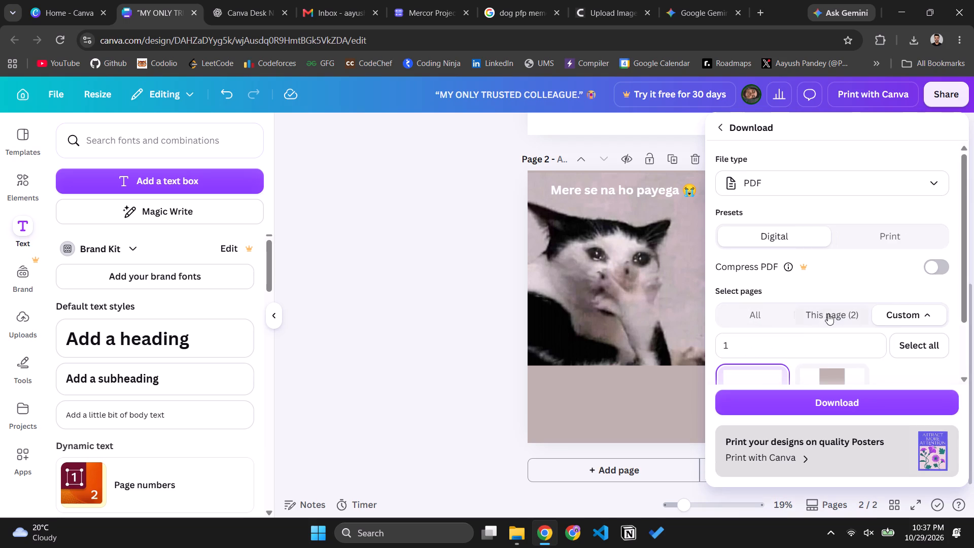
pyautogui.scroll(-1, 766, 343)
pyautogui.click(810, 321)
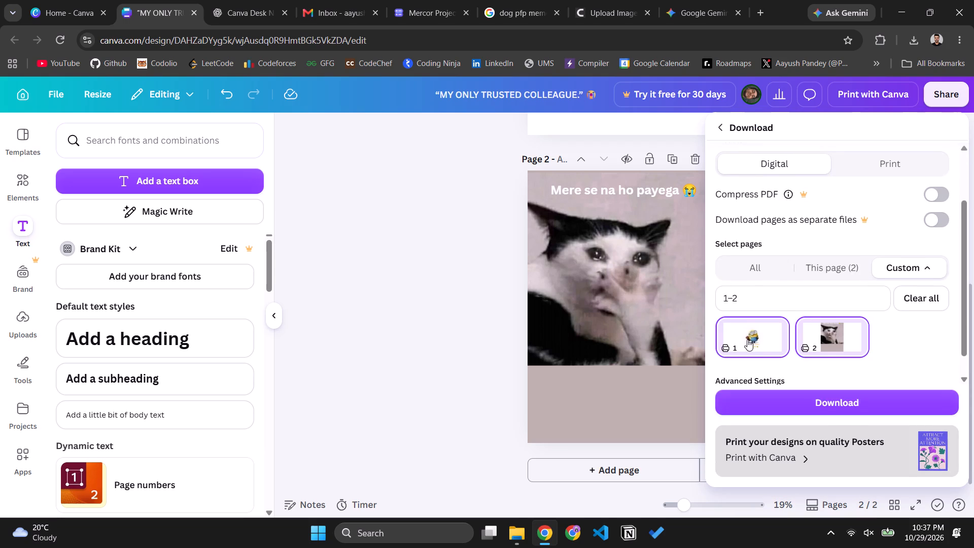
pyautogui.click(747, 339)
pyautogui.scroll(-1, 901, 330)
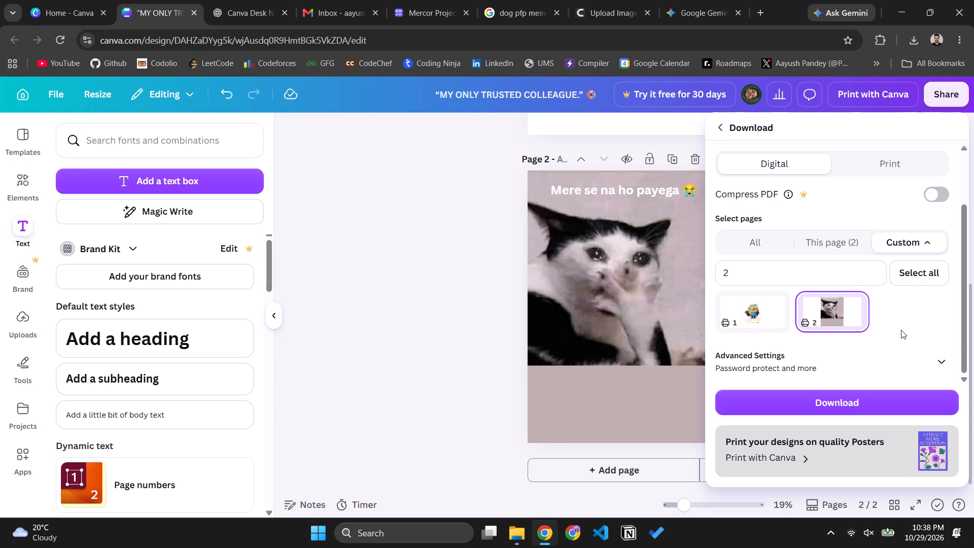
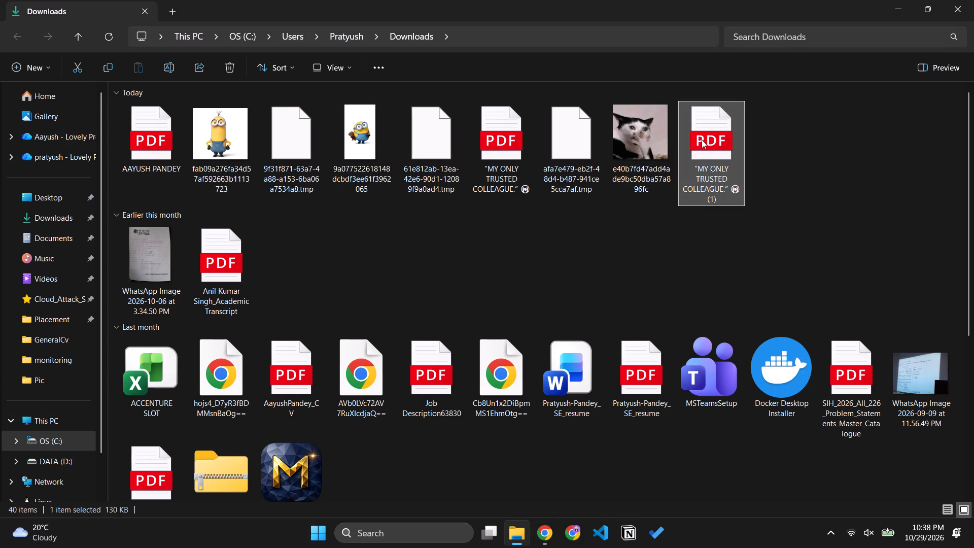
# Look over the downloaded crying-cat meme PDF from its caption to the bottom of the page, and close it.
pyautogui.scroll(-5, 618, 320)
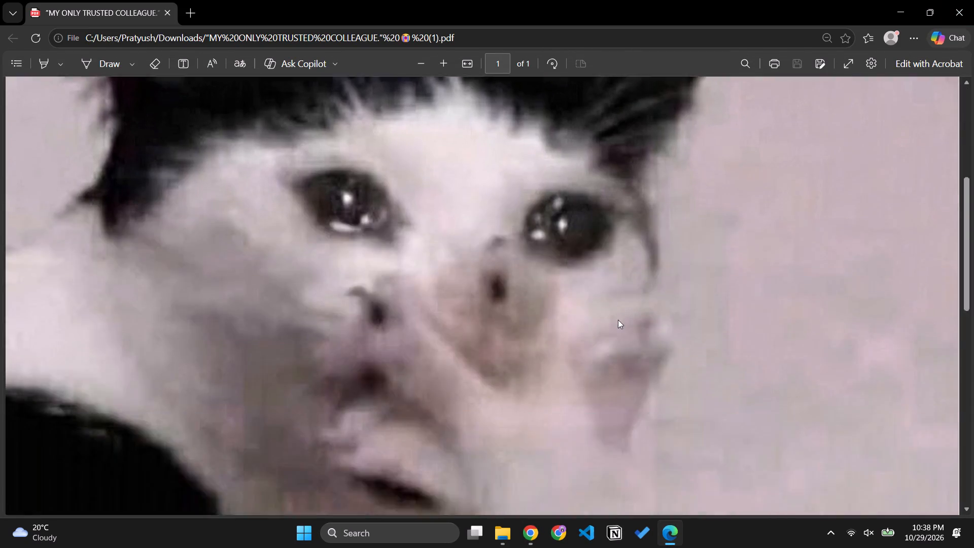
pyautogui.scroll(1, 618, 320)
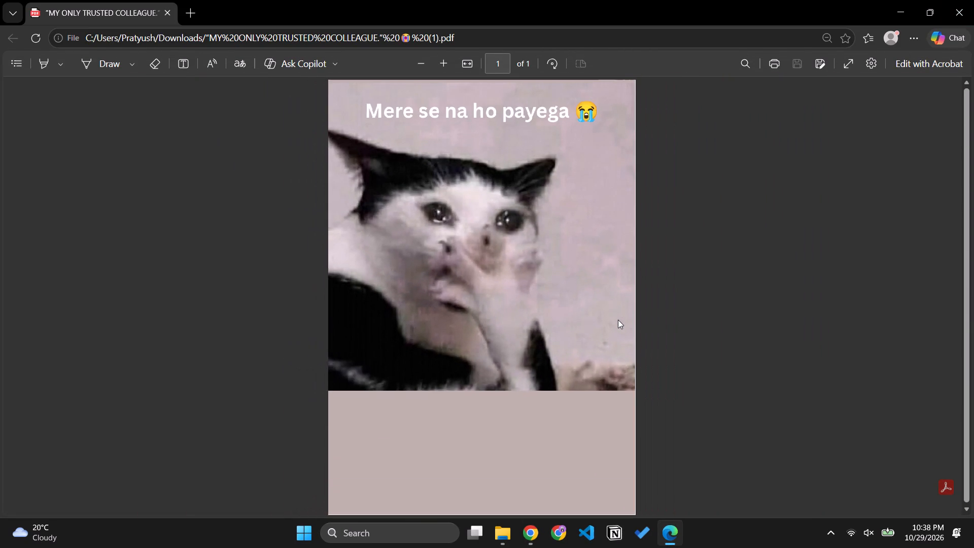
pyautogui.scroll(-5, 618, 320)
pyautogui.click(973, 0)
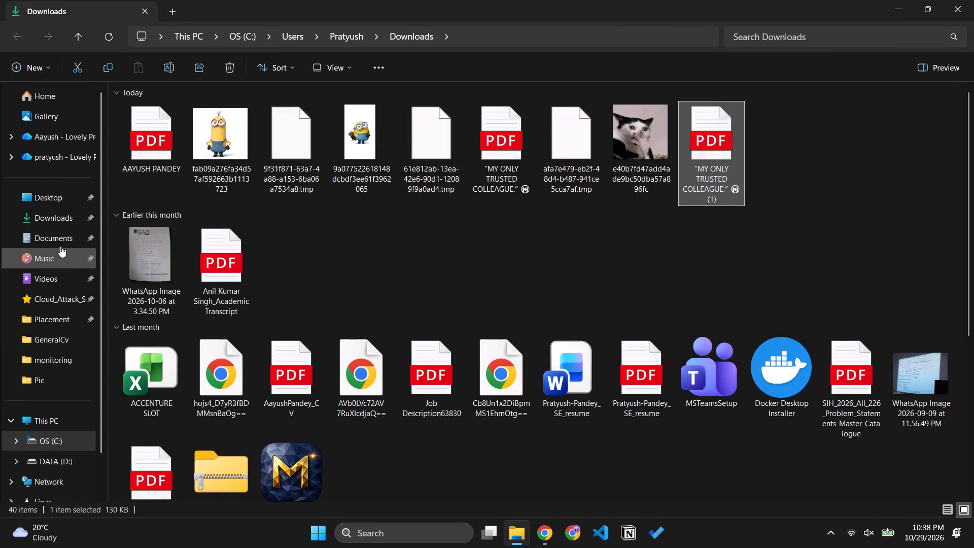
# Open the first "MY ONLY TRUSTED COLLEAGUE." PDF, the one without the (1) suffix, from the Downloads folder and look over its page.
pyautogui.click(60, 222)
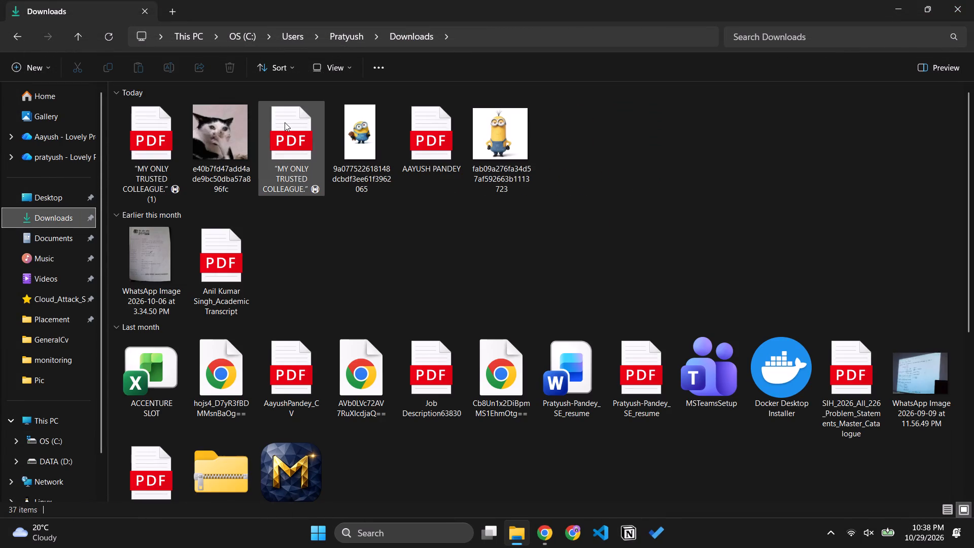
pyautogui.doubleClick(295, 131)
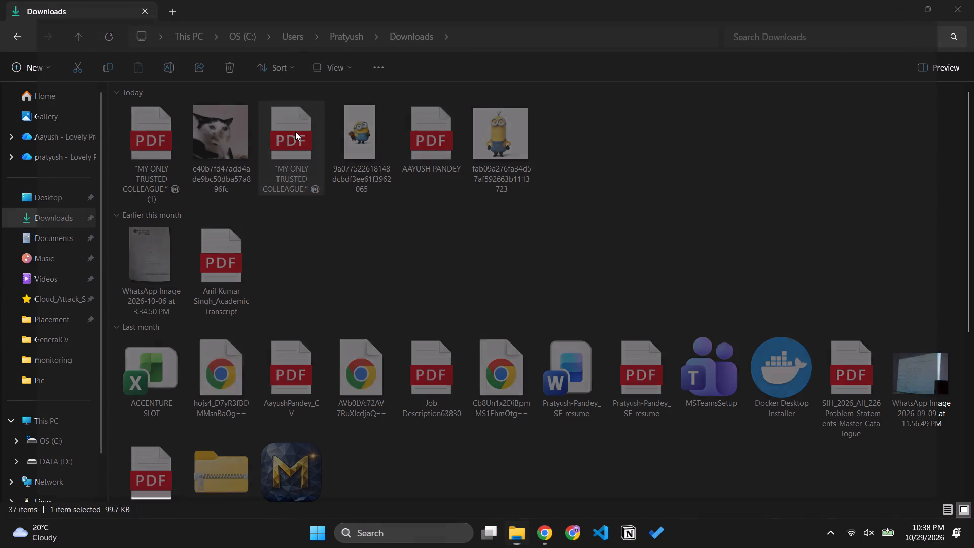
pyautogui.scroll(-3, 510, 351)
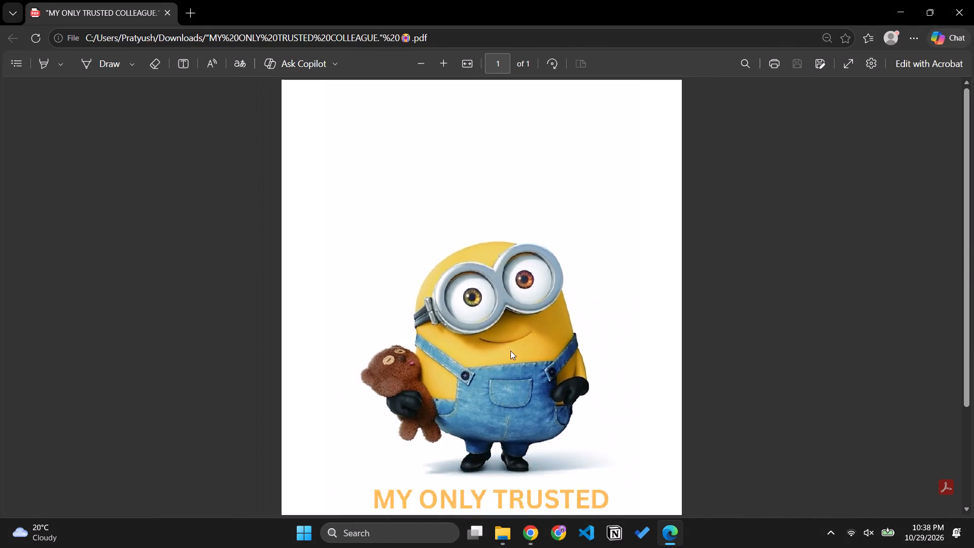
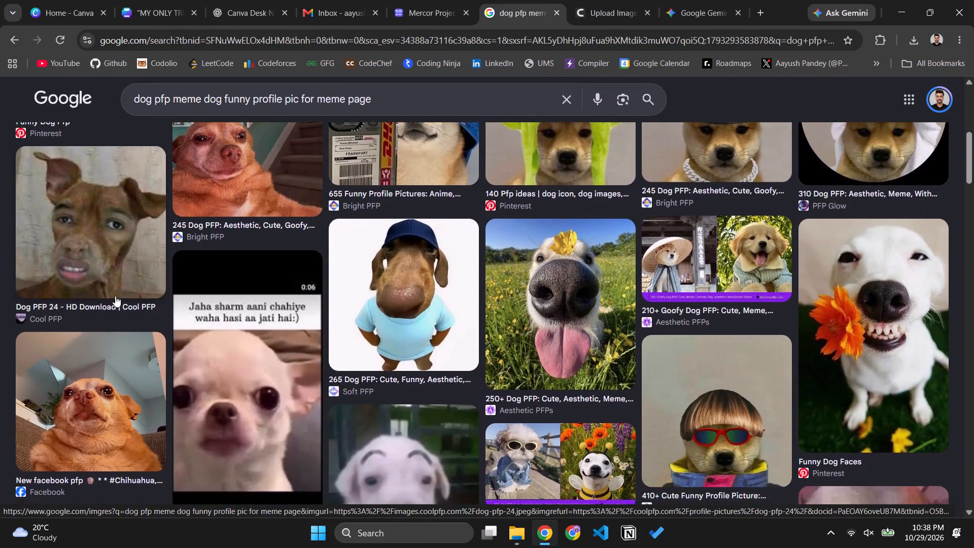
# Browse the dog profile picture image results for a funny dog photo to use in the next meme page.
pyautogui.scroll(3, 115, 296)
pyautogui.click(118, 295)
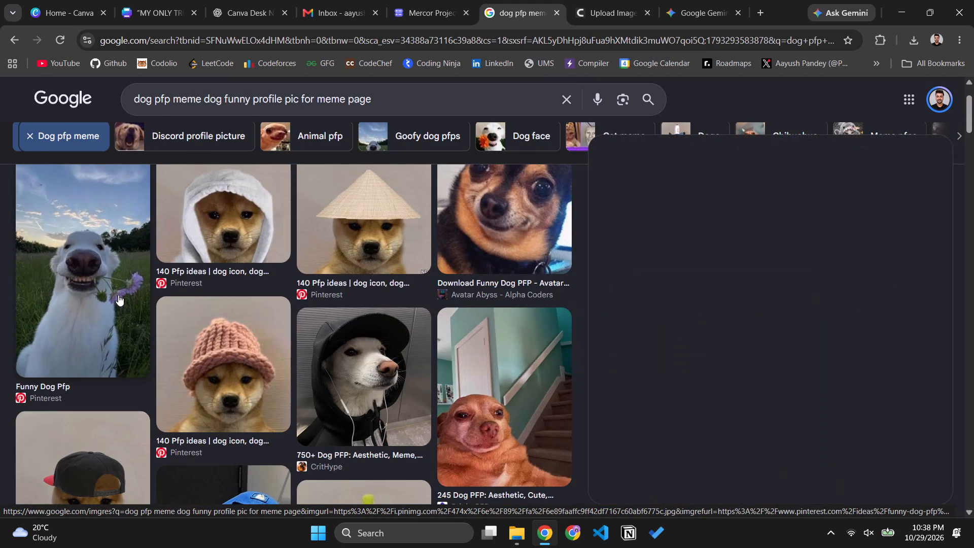
pyautogui.click(917, 146)
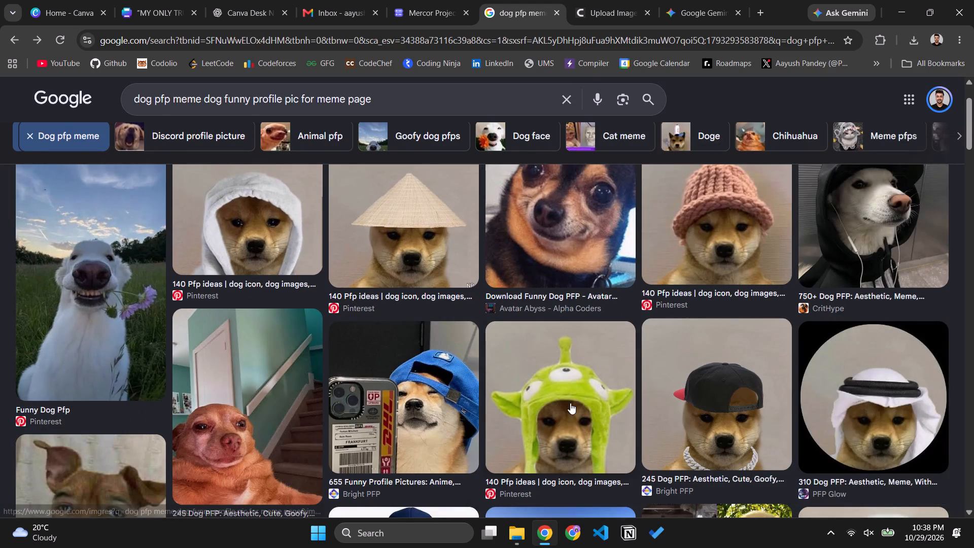
pyautogui.scroll(-8, 570, 403)
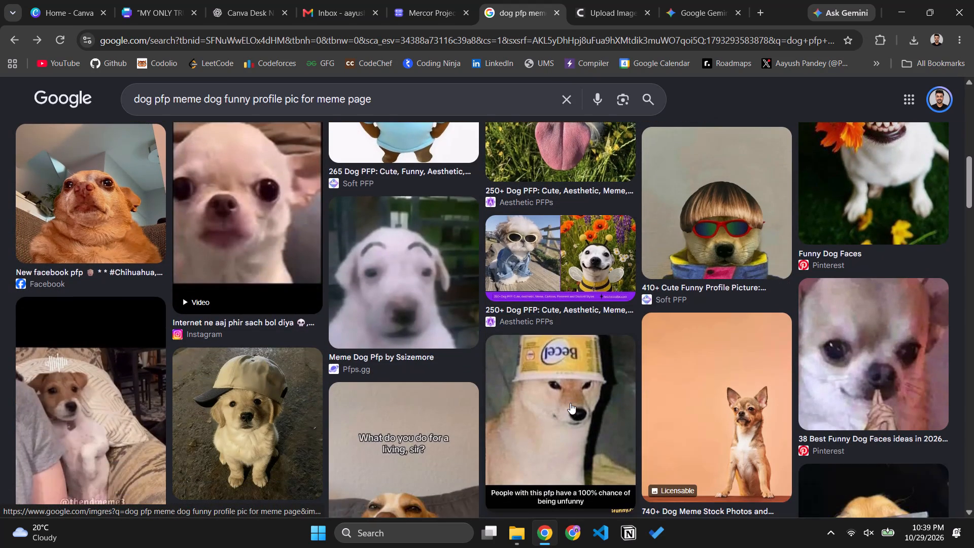
pyautogui.scroll(-6, 570, 403)
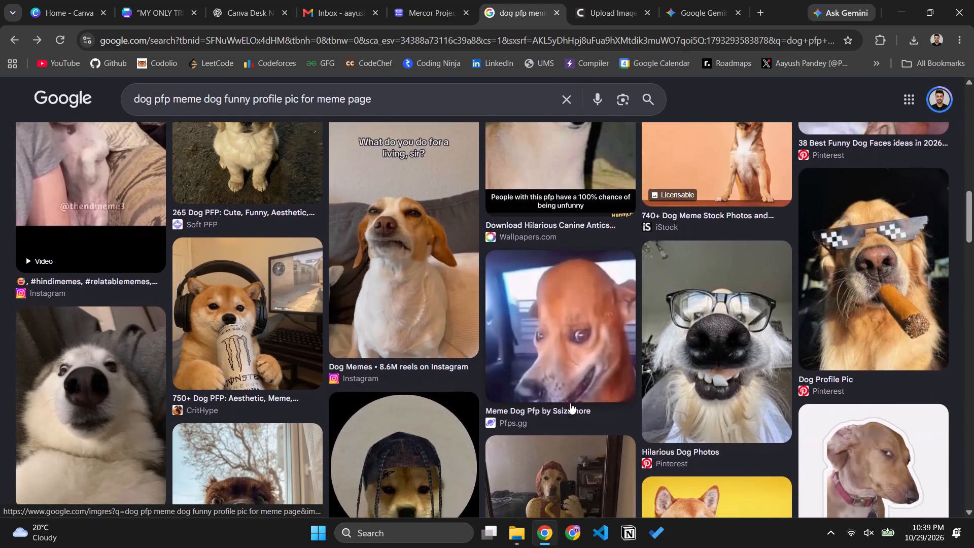
pyautogui.scroll(-1, 570, 403)
pyautogui.scroll(8, 570, 403)
pyautogui.scroll(-2, 570, 403)
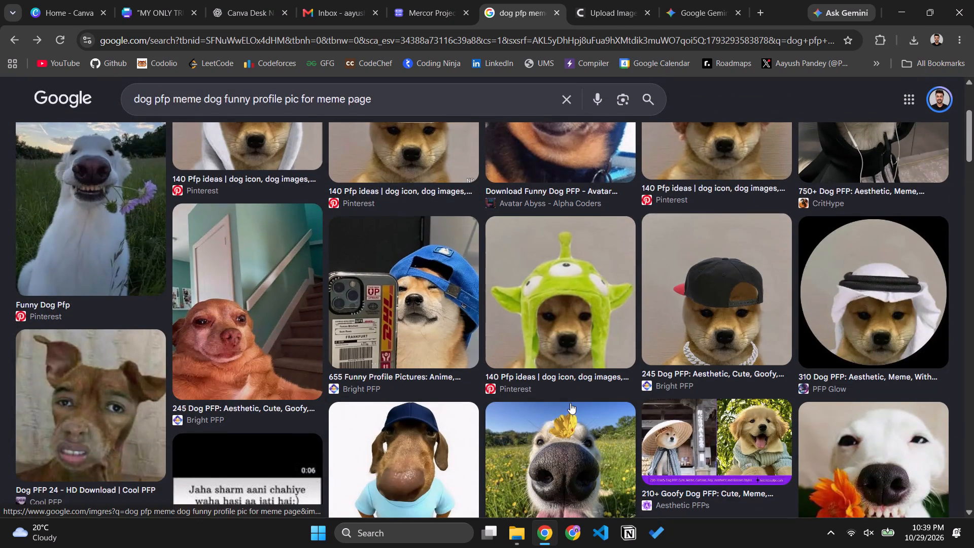
pyautogui.scroll(-1, 570, 403)
pyautogui.scroll(4, 570, 403)
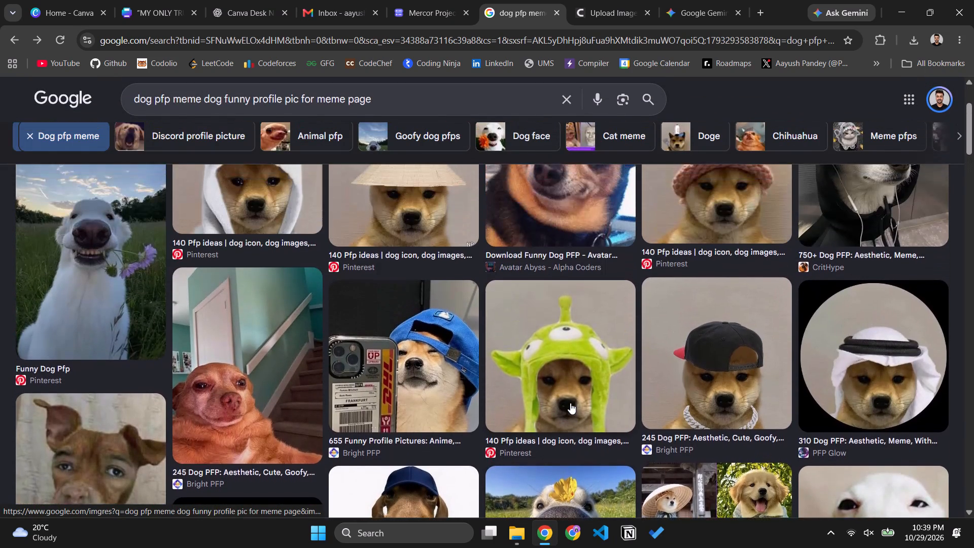
pyautogui.scroll(3, 570, 403)
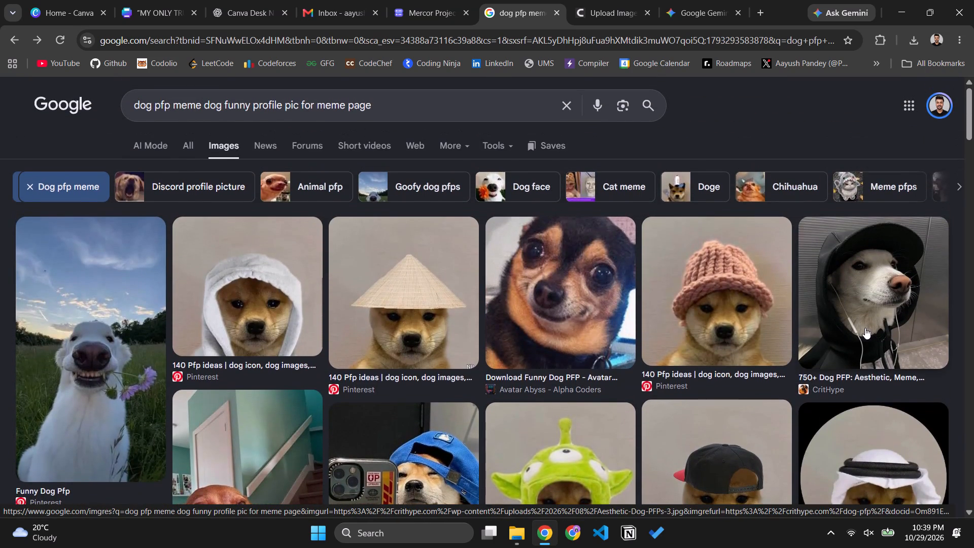
# Open the preview of the CritHype photo of the white dog in a black hoodie, cap and earphones.
pyautogui.click(865, 328)
pyautogui.scroll(-4, 764, 324)
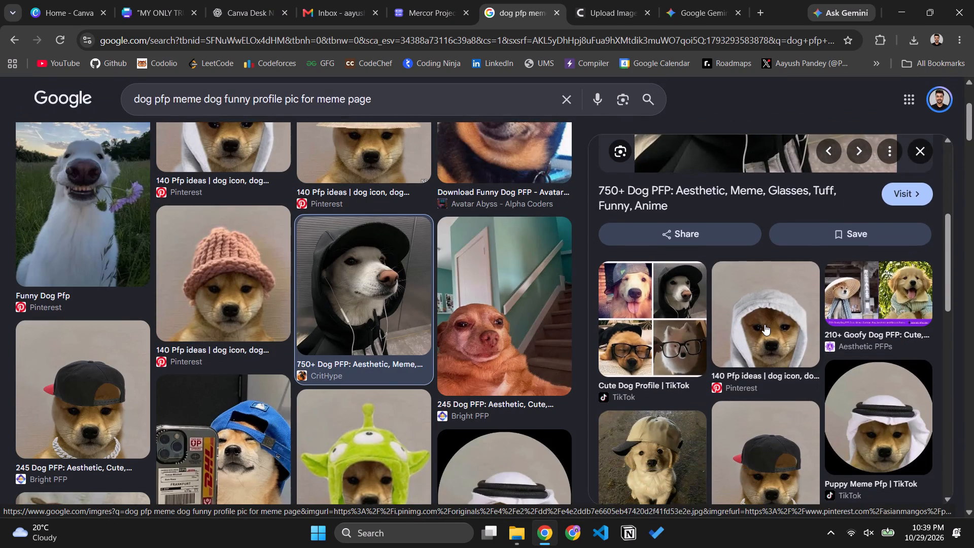
pyautogui.scroll(-1, 764, 324)
pyautogui.scroll(5, 764, 324)
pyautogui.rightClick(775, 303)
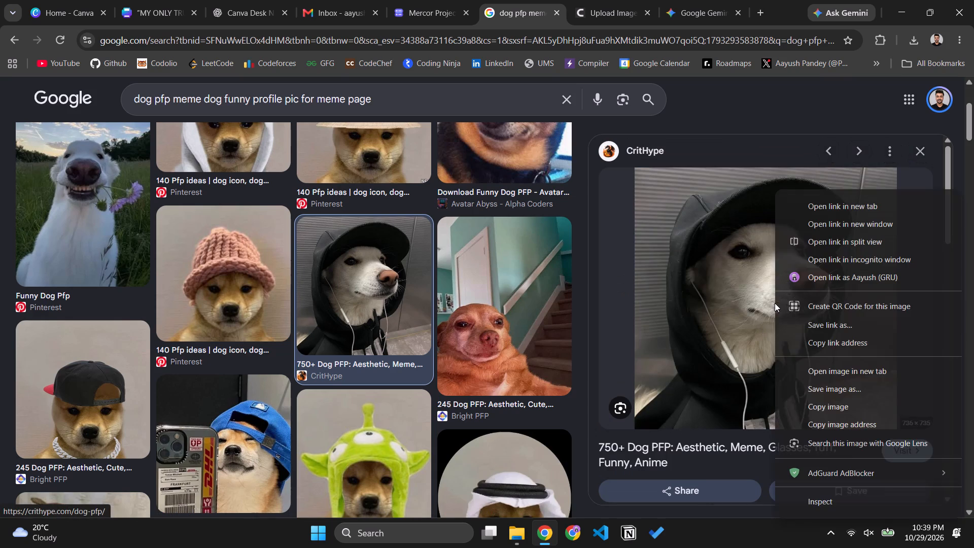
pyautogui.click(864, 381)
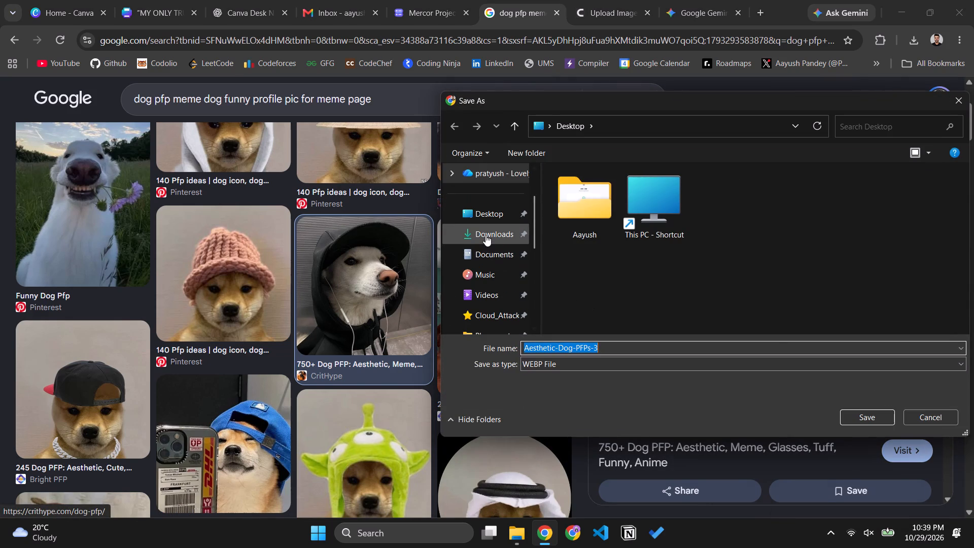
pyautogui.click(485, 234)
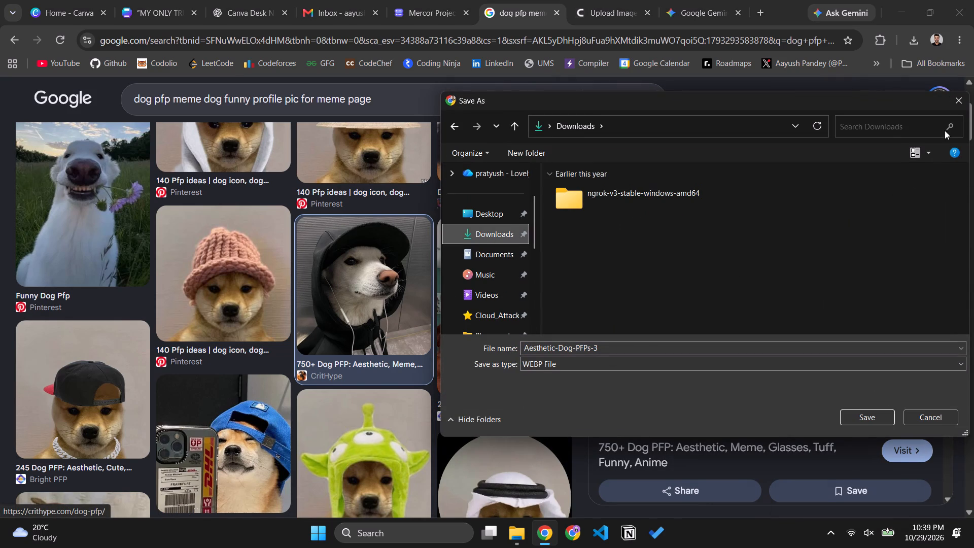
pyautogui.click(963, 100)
# Capture a screen snip of the hooded dog photo from the enlarged preview.
pyautogui.press('Print')
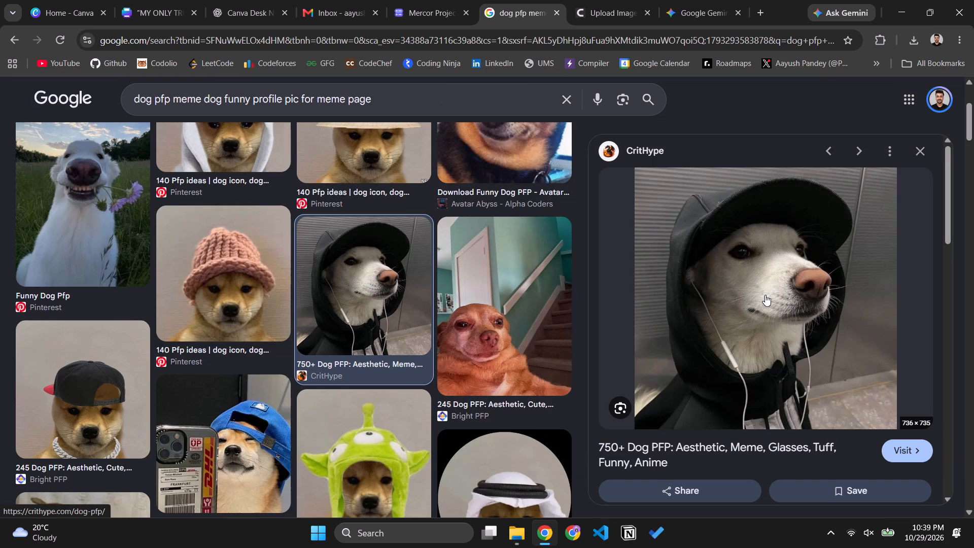
pyautogui.moveTo(641, 172); pyautogui.dragTo(888, 423)
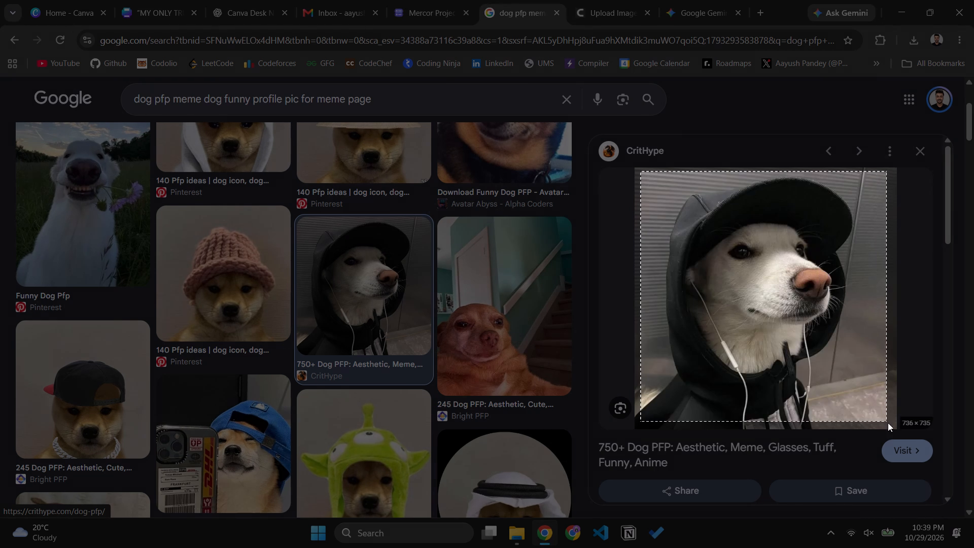
pyautogui.moveTo(888, 423); pyautogui.dragTo(883, 425)
# Open Paint 3D, paste the dog snip and crop the canvas to the picture.
pyautogui.click(402, 533)
pyautogui.press('p')
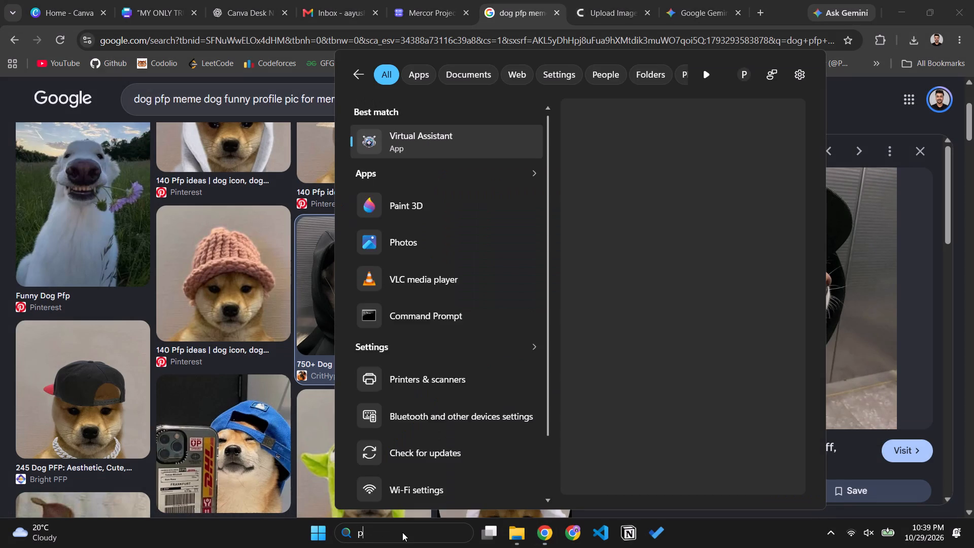
pyautogui.press('a')
pyautogui.press('Return')
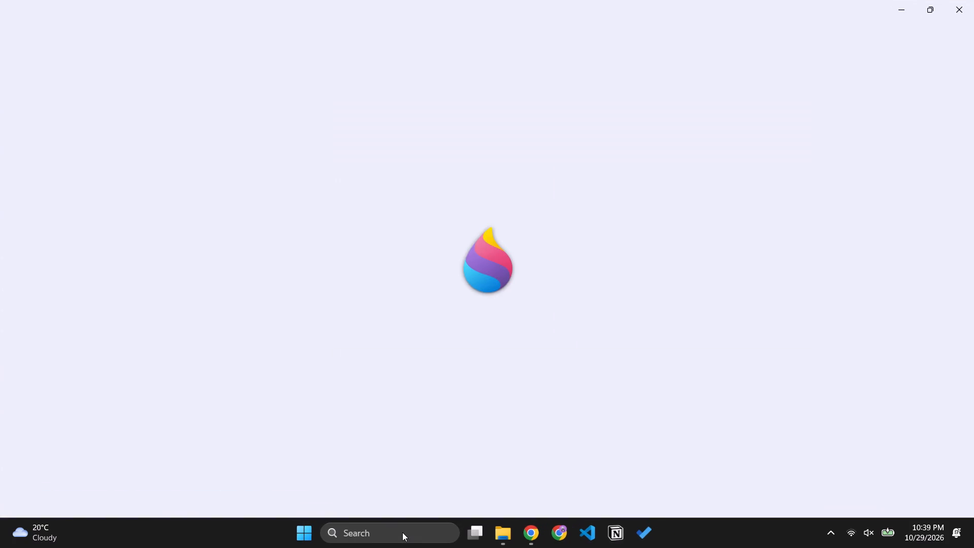
pyautogui.hotkey('ctrl', 'v')
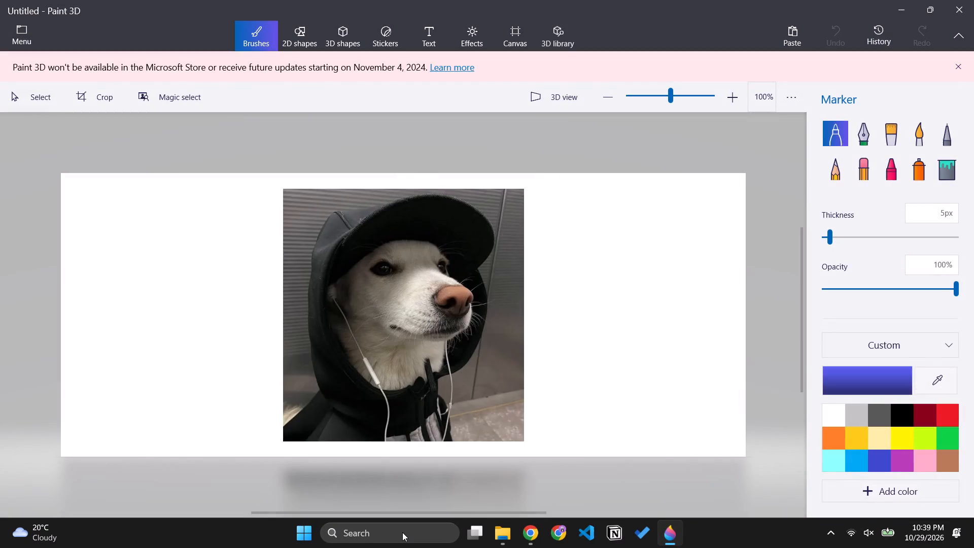
pyautogui.click(104, 90)
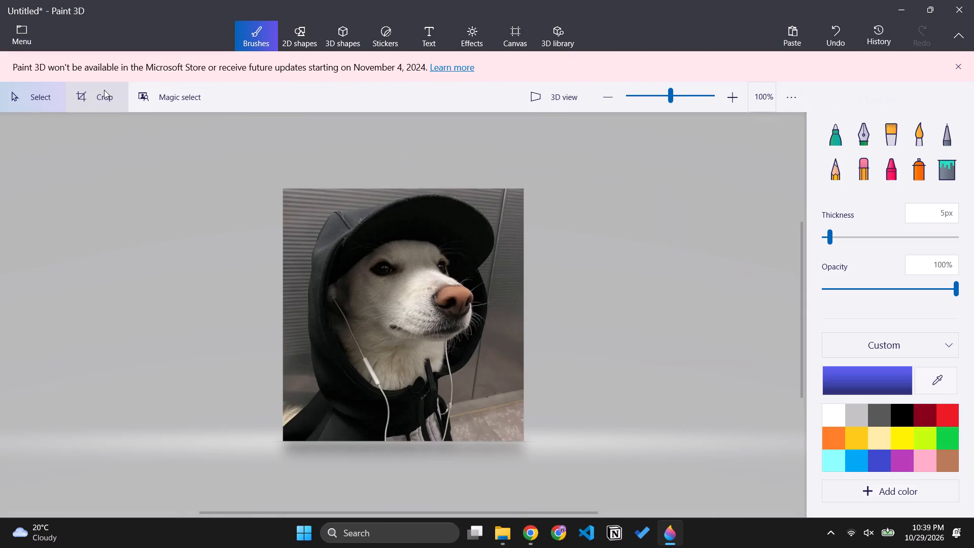
pyautogui.hotkey('ctrl', 's')
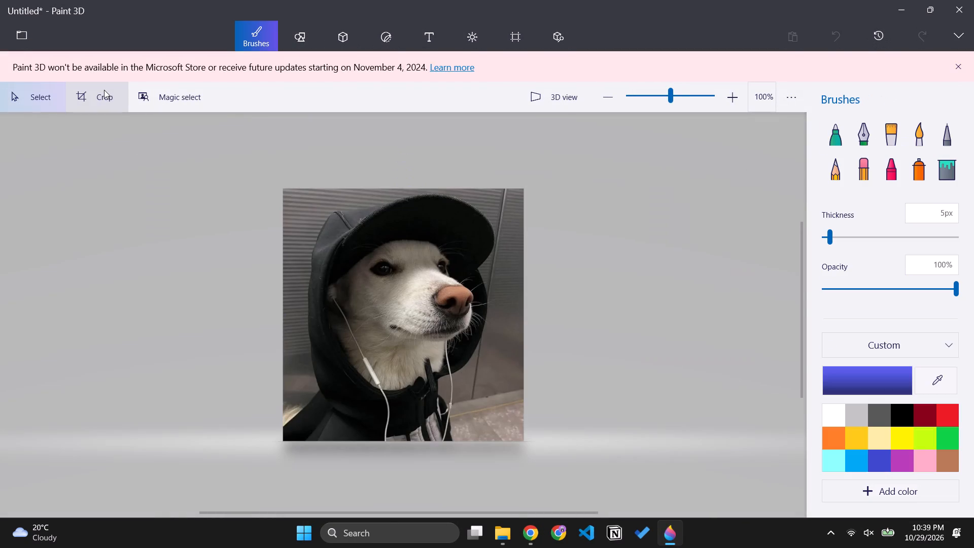
pyautogui.click(72, 213)
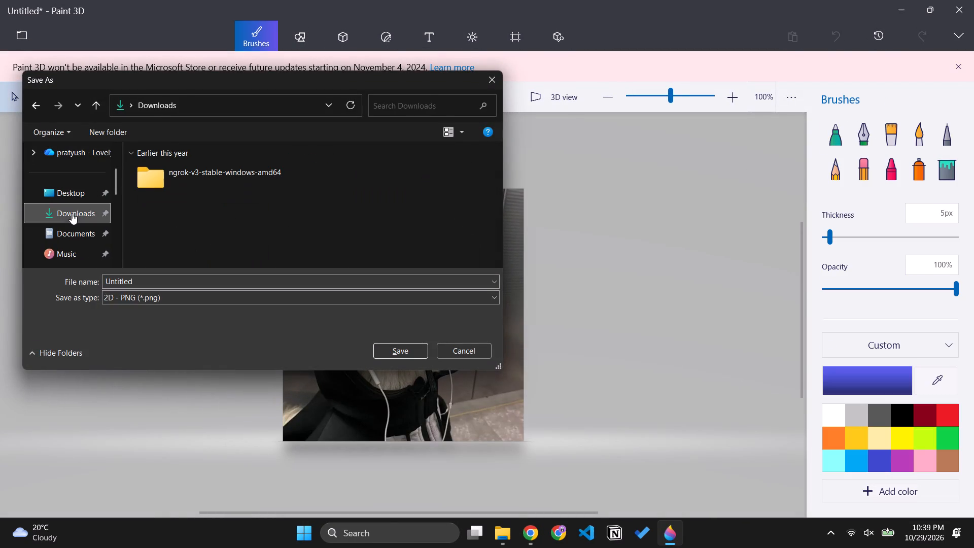
pyautogui.click(64, 182)
pyautogui.click(85, 196)
pyautogui.click(185, 280)
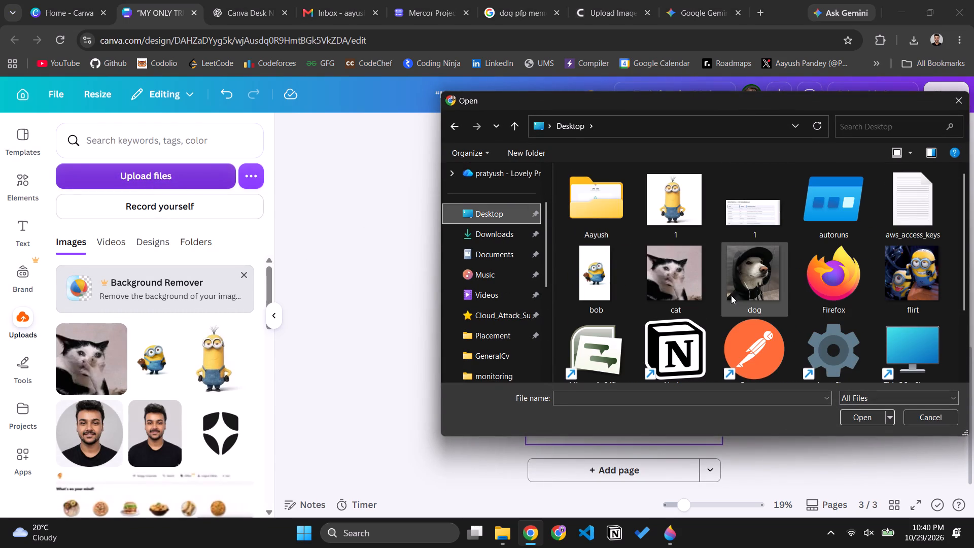
pyautogui.click(747, 265)
pyautogui.click(850, 419)
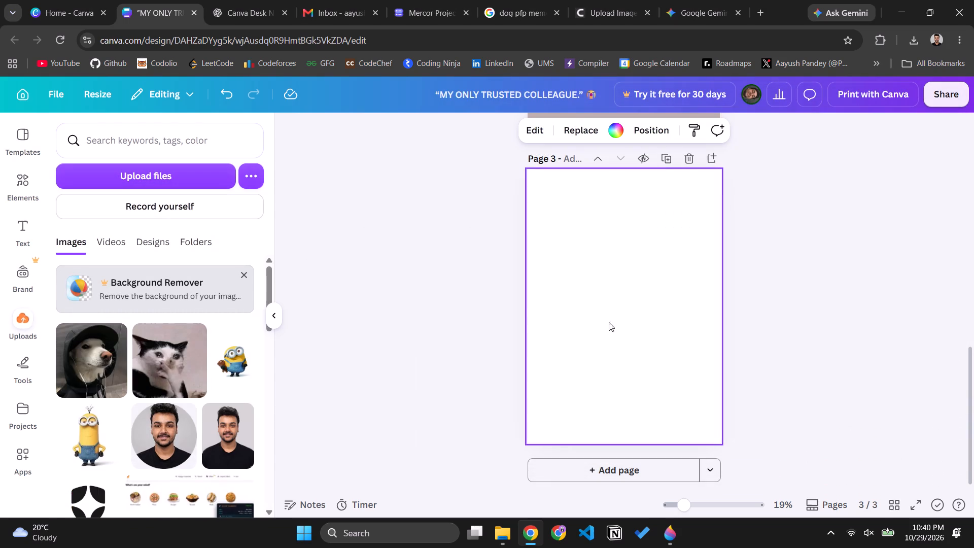
pyautogui.click(66, 373)
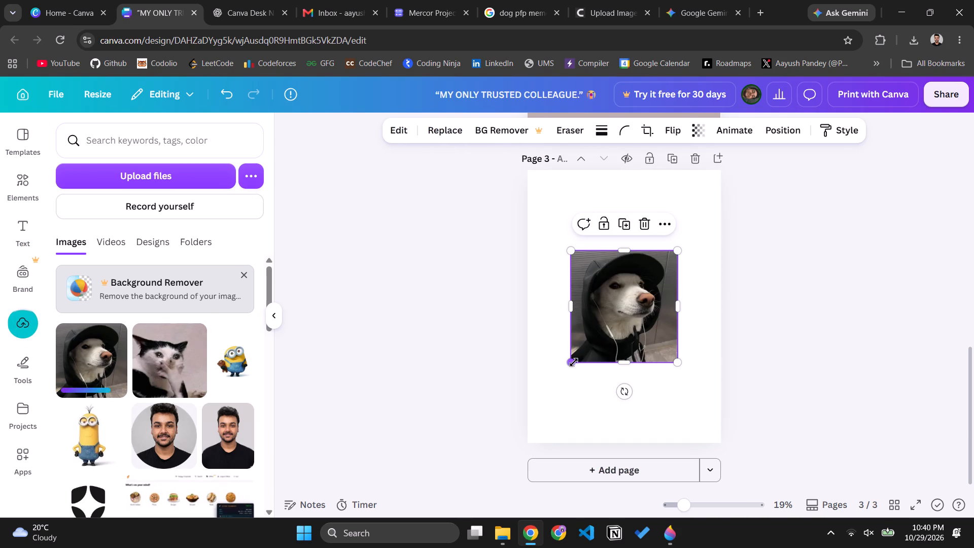
# Enlarge the dog picture to the full width of page 3 and align it with the page's top edge.
pyautogui.moveTo(573, 362); pyautogui.dragTo(544, 417)
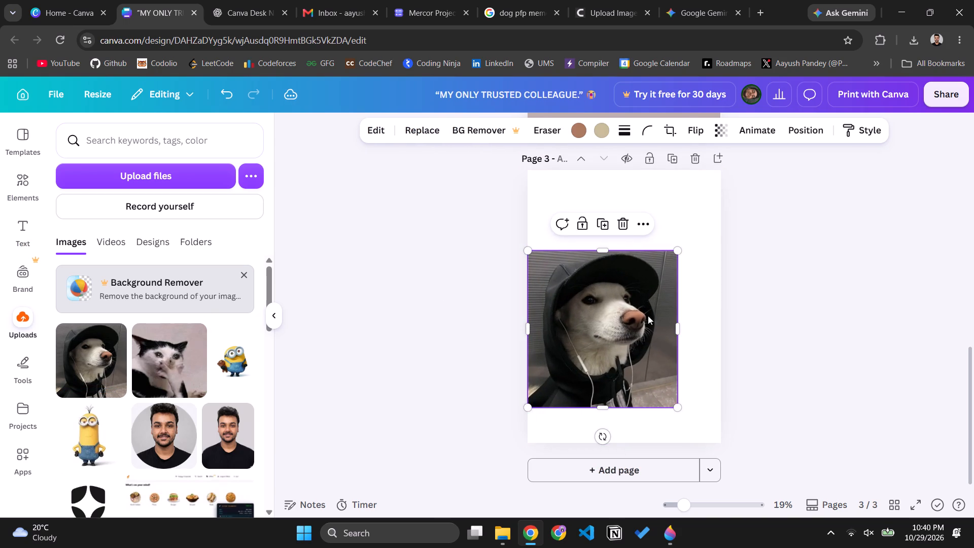
pyautogui.moveTo(676, 252); pyautogui.dragTo(723, 193)
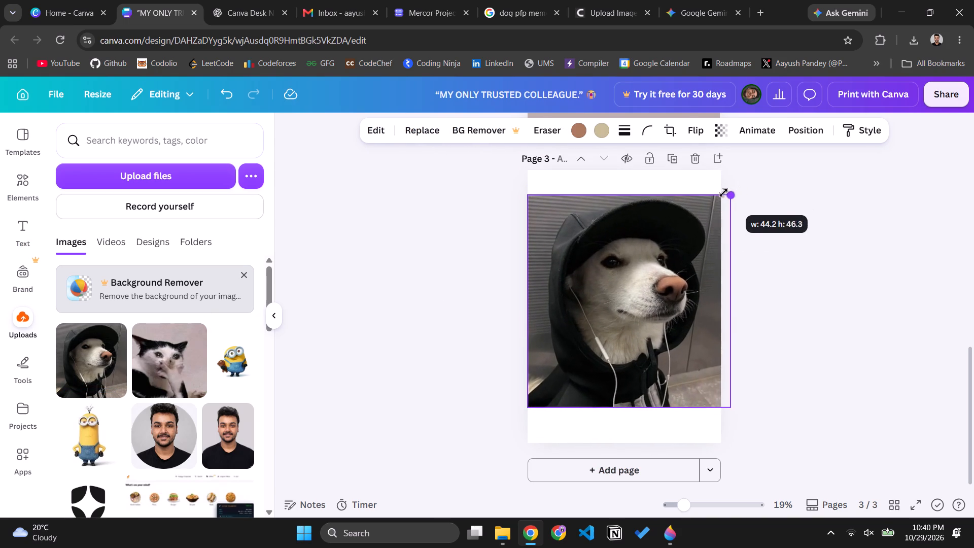
pyautogui.moveTo(723, 193); pyautogui.dragTo(715, 201)
pyautogui.moveTo(644, 229); pyautogui.dragTo(644, 201)
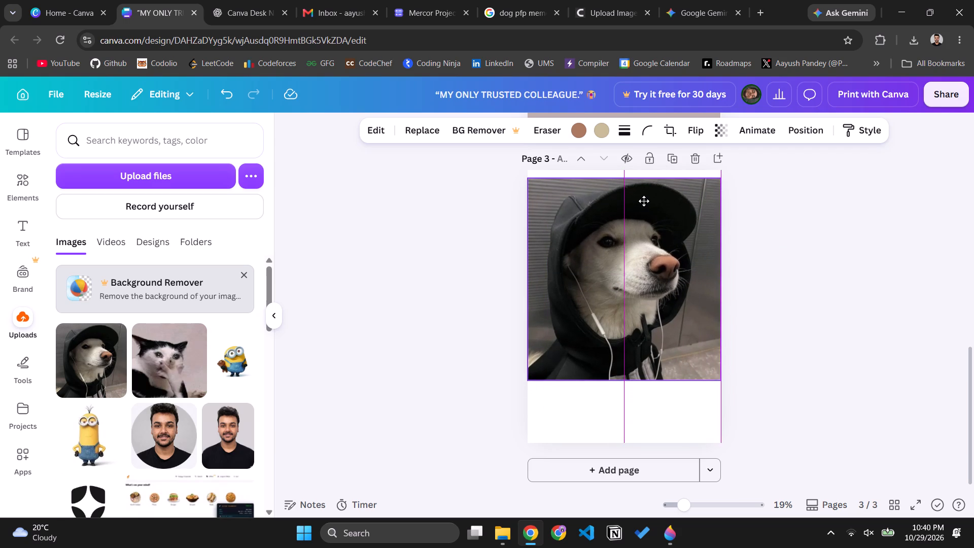
pyautogui.moveTo(644, 201); pyautogui.dragTo(644, 195)
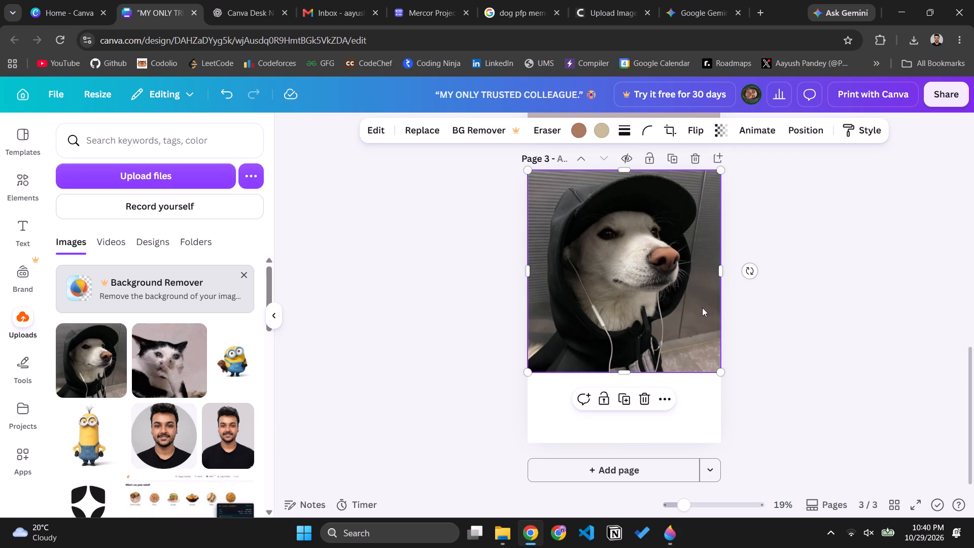
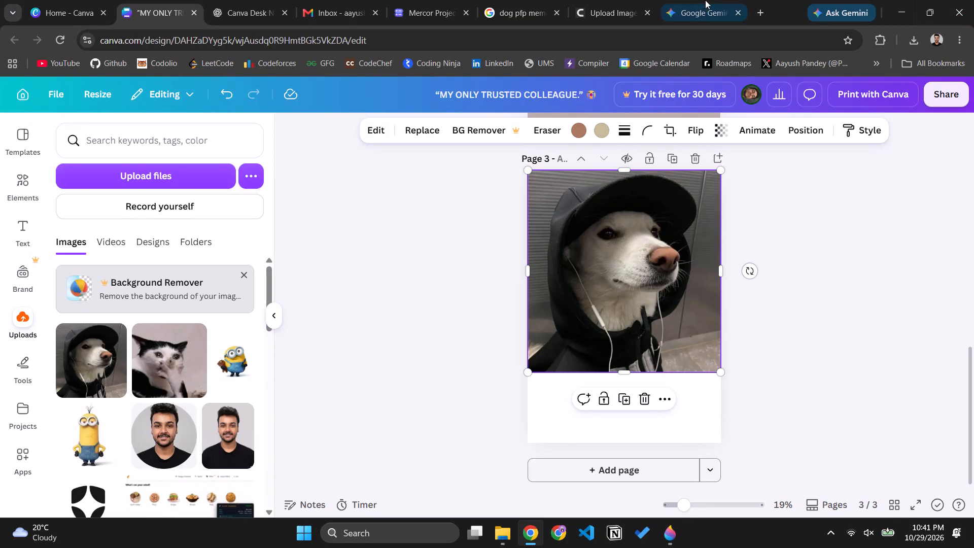
# Open a new browser tab and start entering the WhatsApp Web address.
pyautogui.click(752, 1)
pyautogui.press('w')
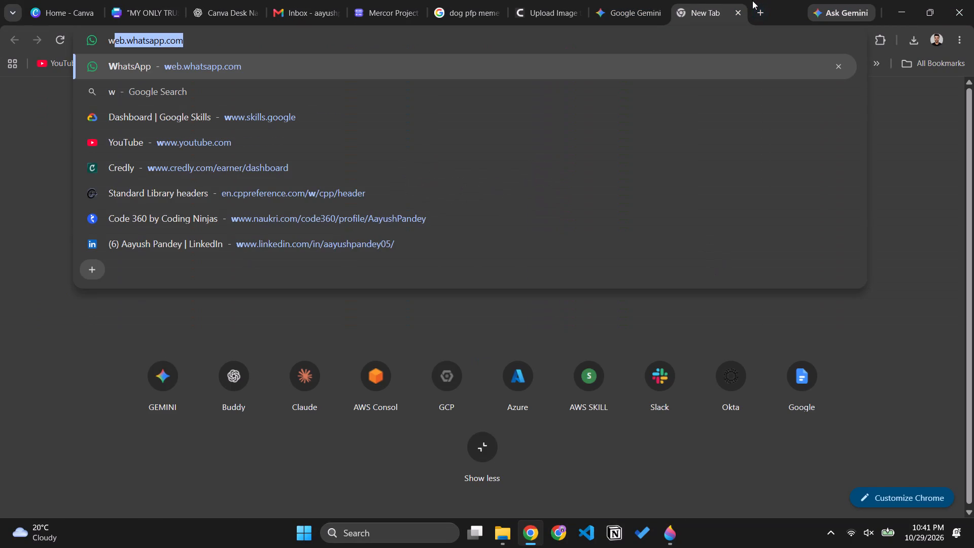
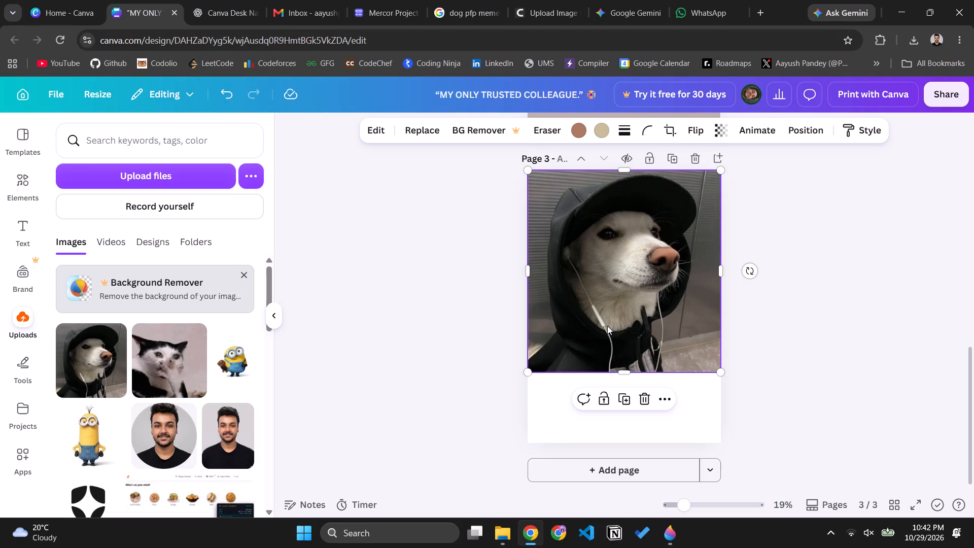
# Add a subheading below the dog picture on page 3 with the copied caption "Smart toh mai bachpan se hu".
pyautogui.click(25, 223)
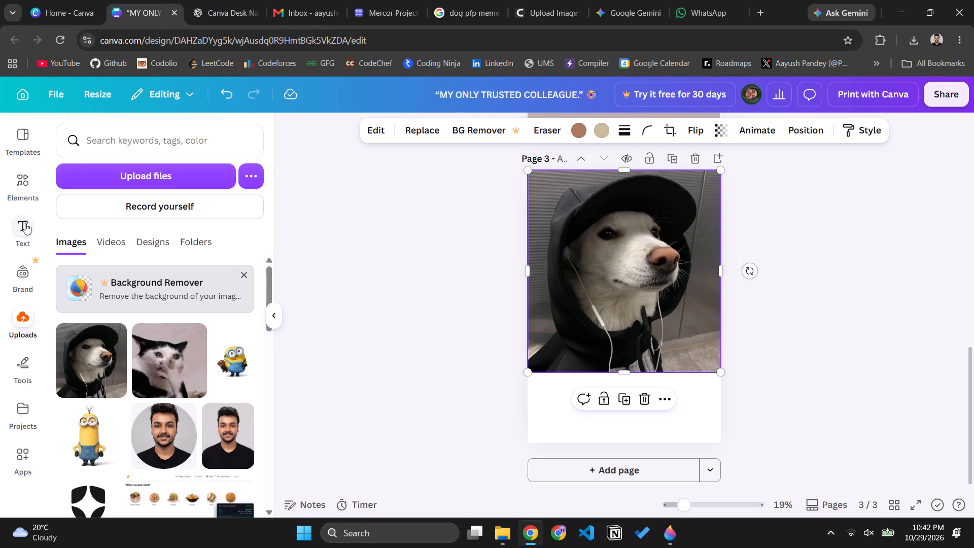
pyautogui.click(155, 373)
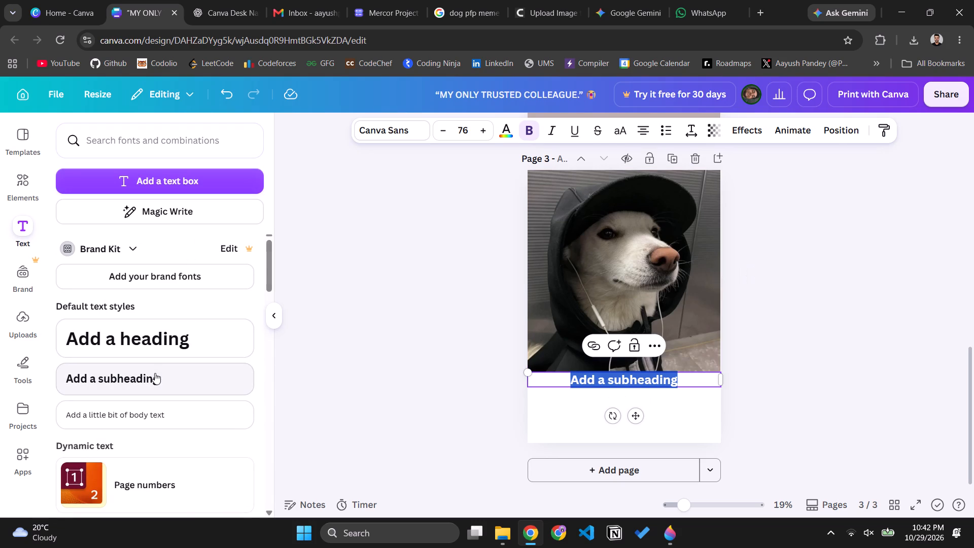
pyautogui.hotkey('ctrl', 'v')
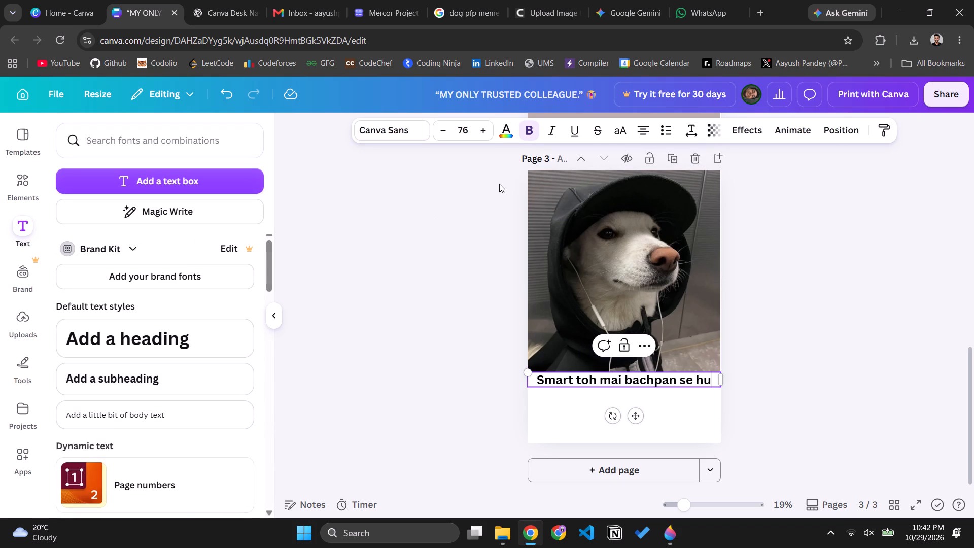
# Change the colour of the whole "Smart toh mai bachpan se hu" caption on page 3 to white.
pyautogui.click(503, 135)
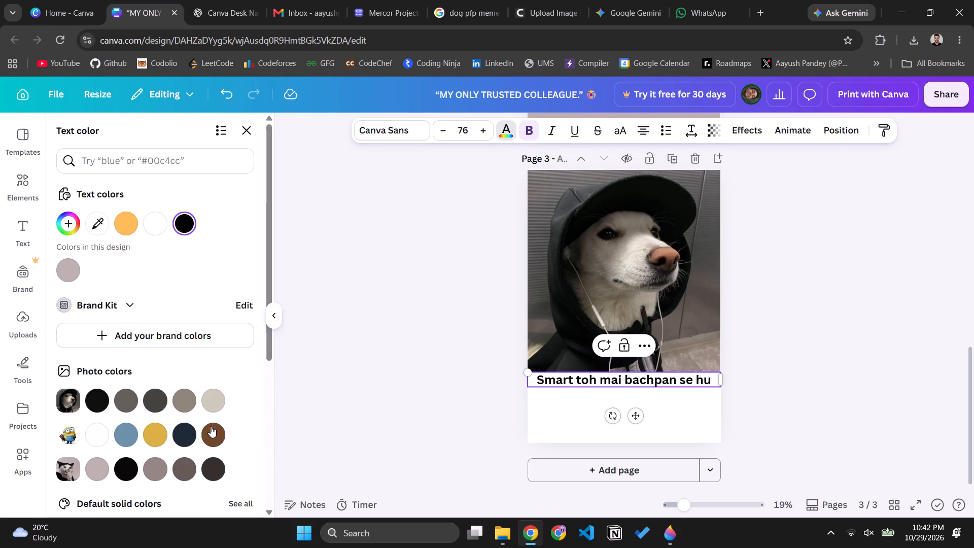
pyautogui.click(155, 227)
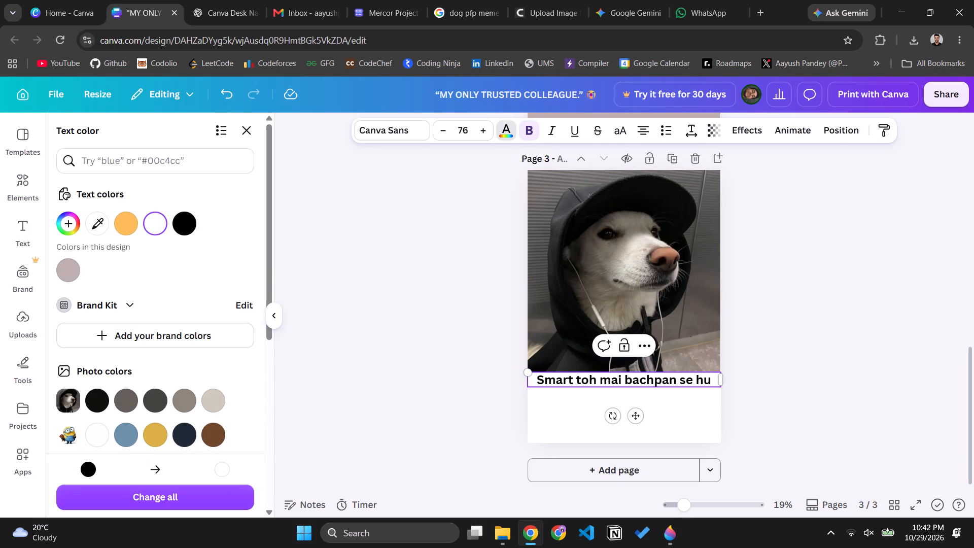
pyautogui.click(641, 380)
pyautogui.hotkey('ctrl', 'a')
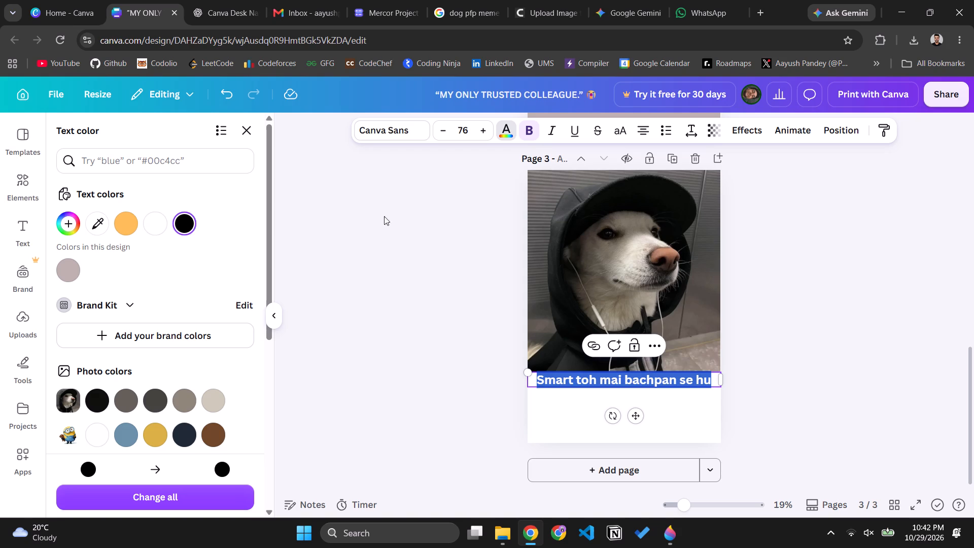
pyautogui.click(149, 221)
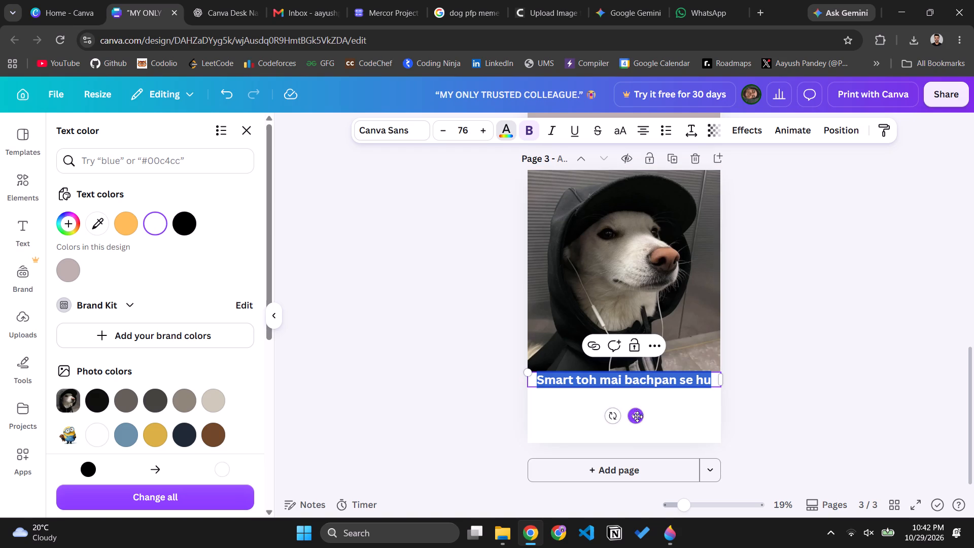
# Move the white caption up onto the dog picture so it sits along the picture's bottom edge.
pyautogui.moveTo(637, 415); pyautogui.dragTo(634, 398)
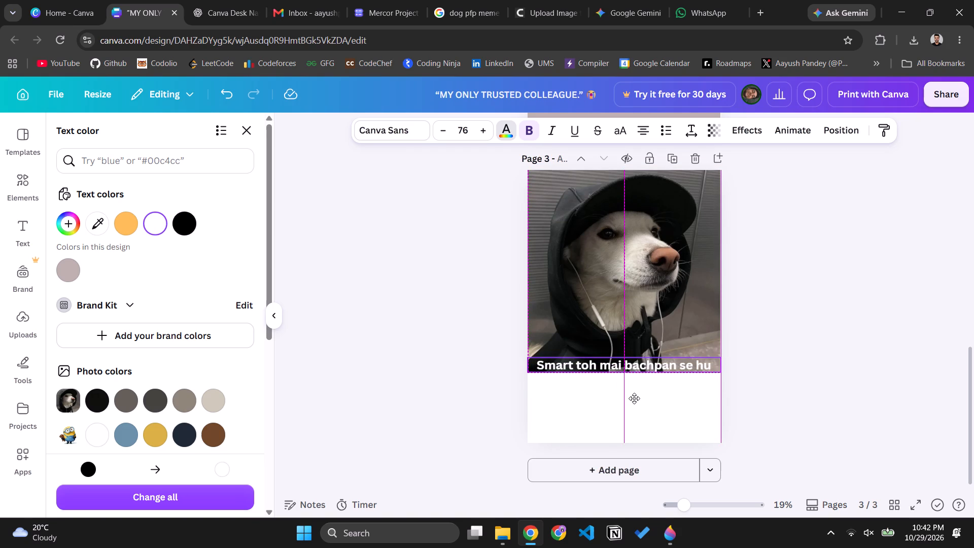
pyautogui.moveTo(634, 398); pyautogui.dragTo(632, 399)
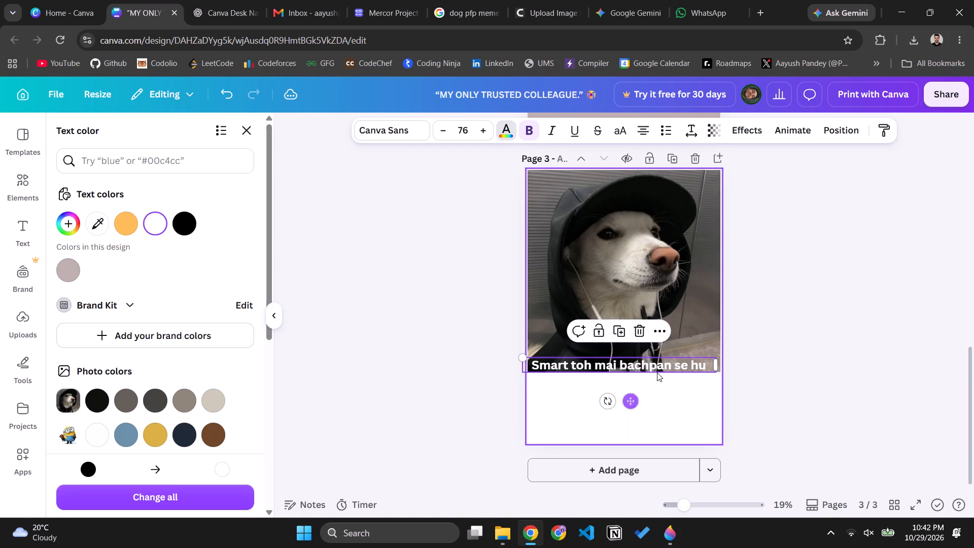
# Copy the smirking emoji 😏 from ChatGPT's caption list and paste it at the end of the page 3 caption in Canva.
pyautogui.click(708, 364)
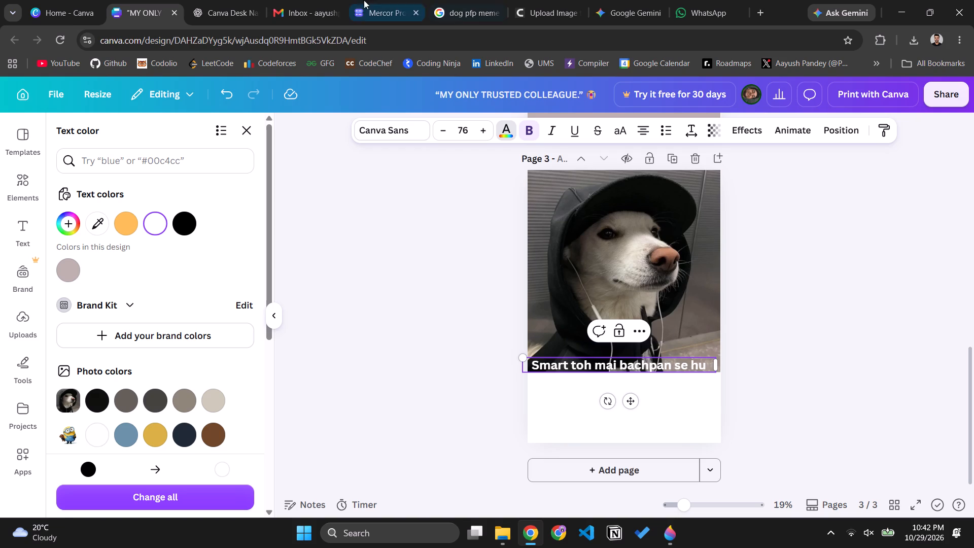
pyautogui.click(207, 1)
pyautogui.moveTo(526, 242); pyautogui.dragTo(520, 249)
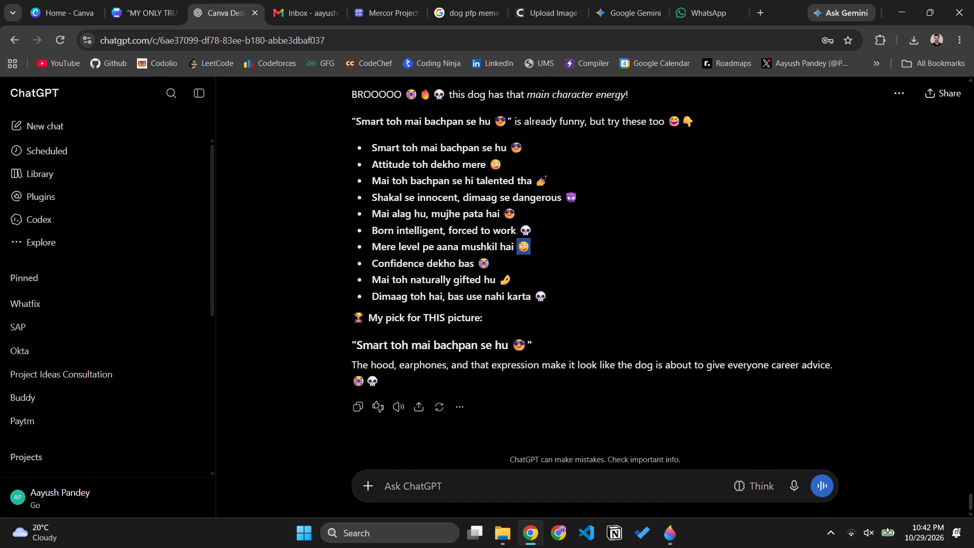
pyautogui.hotkey('ctrl', 'c')
pyautogui.click(152, 0)
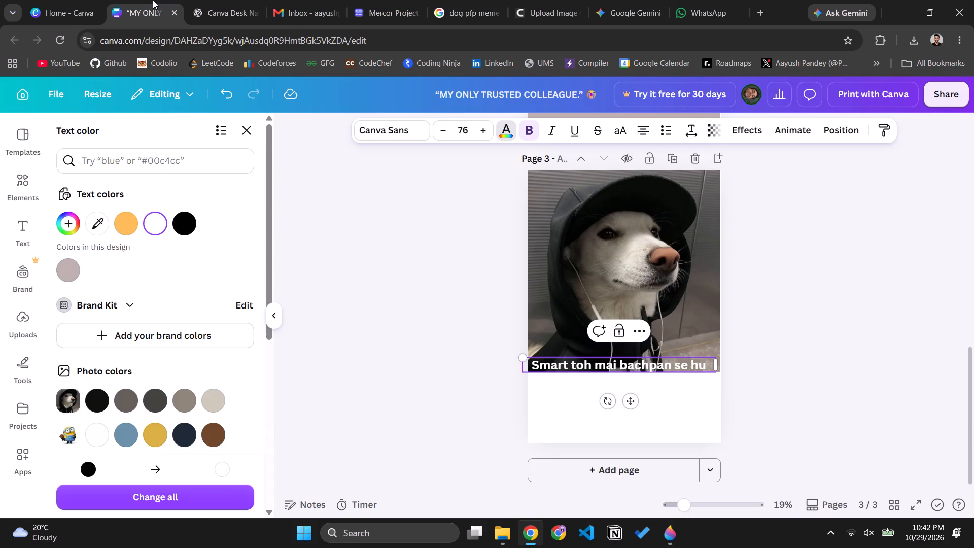
pyautogui.hotkey('ctrl', 'v')
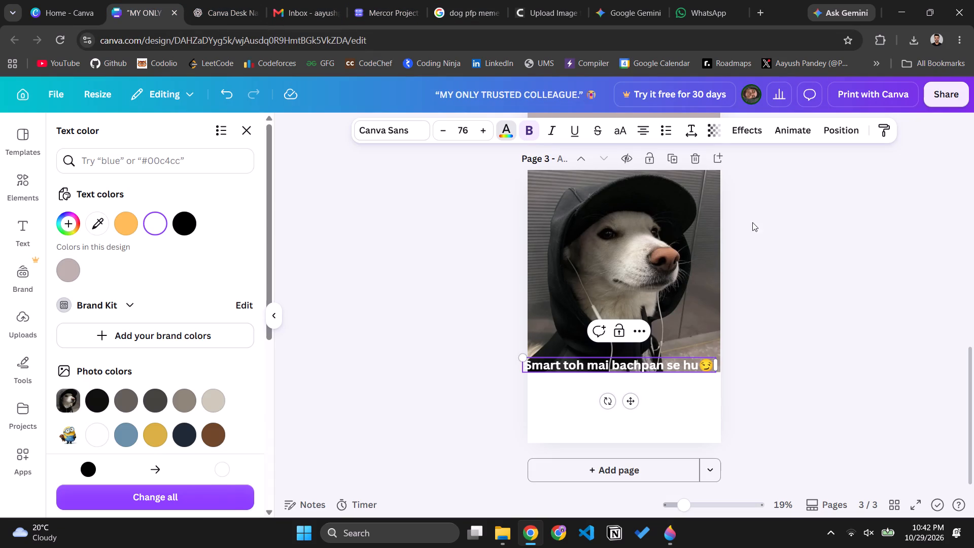
# Reduce the font size of the whole dog caption to 72.
pyautogui.click(859, 323)
pyautogui.click(660, 369)
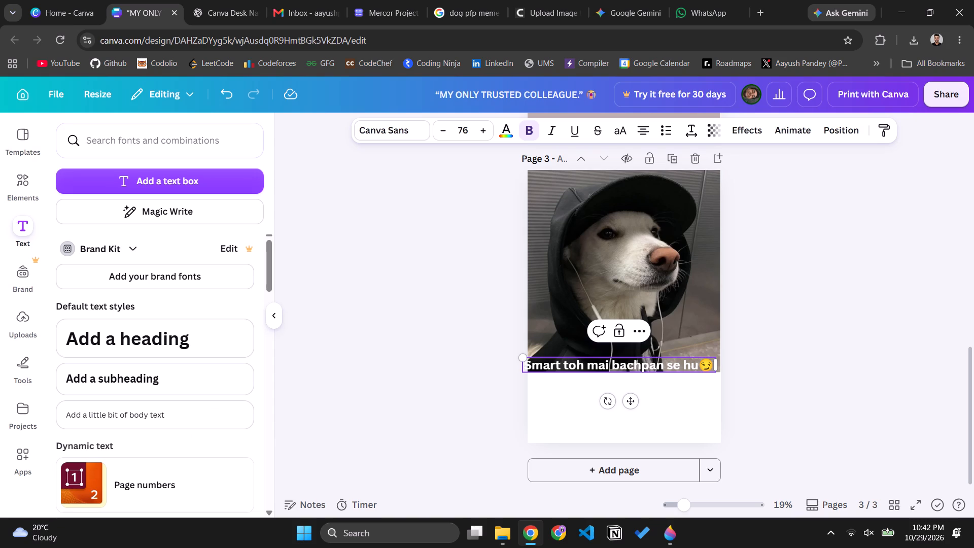
pyautogui.hotkey('ctrl', 'a')
pyautogui.click(442, 132)
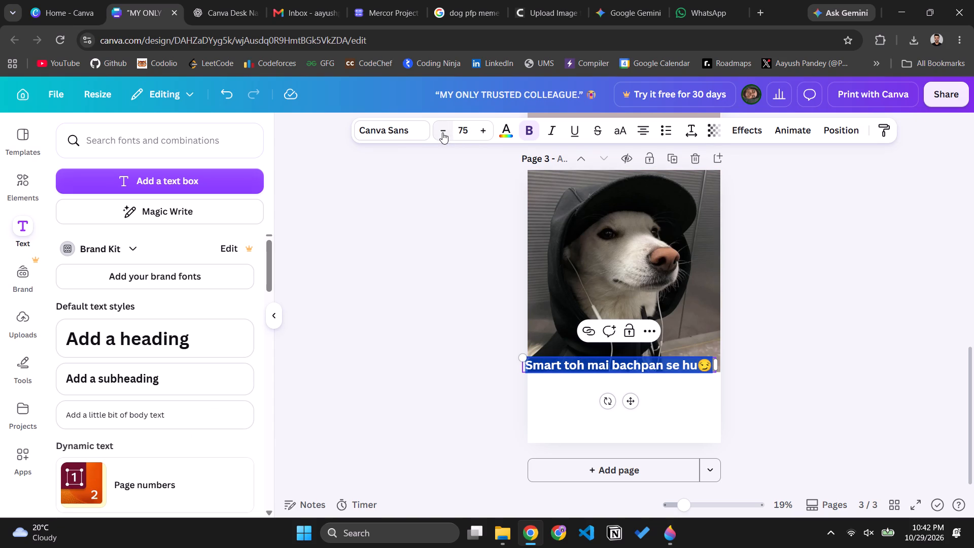
pyautogui.tripleClick(442, 132)
pyautogui.click(903, 377)
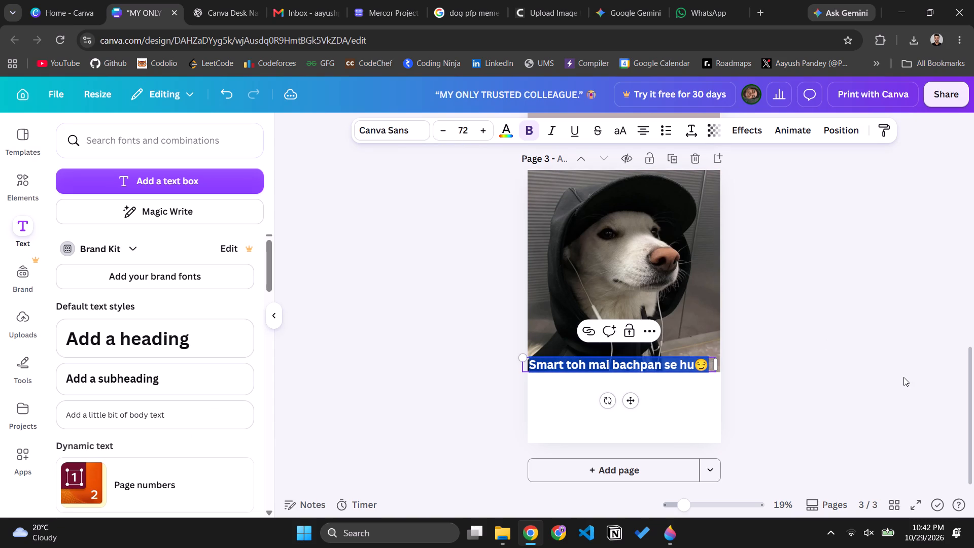
# Nudge the dog caption slightly to the right along the picture's bottom edge.
pyautogui.click(669, 362)
pyautogui.press('Right')
pyautogui.press('Right')
pyautogui.press('Right')
pyautogui.press('Right')
pyautogui.press('Right')
pyautogui.press('Right')
pyautogui.press('Right')
pyautogui.press('Right')
pyautogui.press('Right')
pyautogui.press('Right')
pyautogui.press('Right')
pyautogui.press('Right')
pyautogui.press('Right')
pyautogui.press('Right')
pyautogui.press('Right')
pyautogui.press('Right')
pyautogui.press('Right')
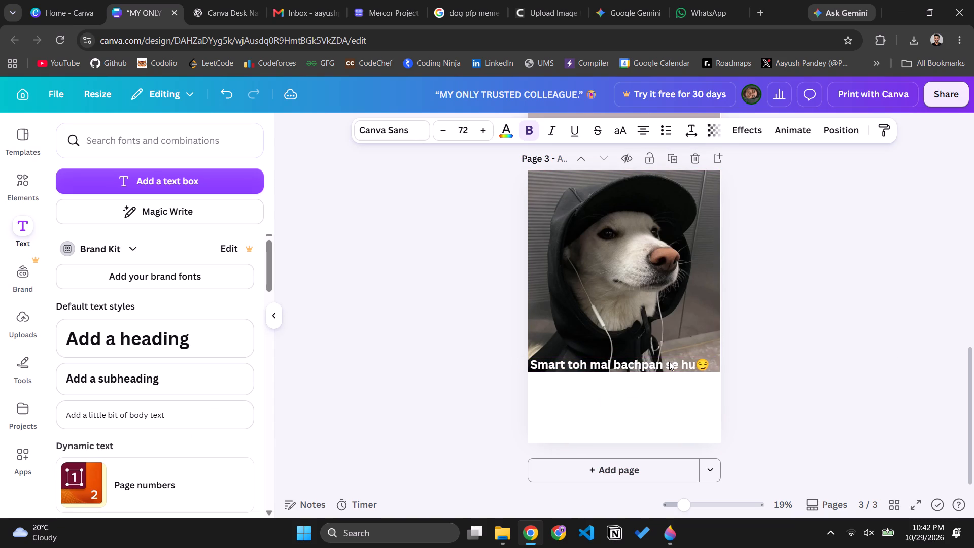
pyautogui.press('Right')
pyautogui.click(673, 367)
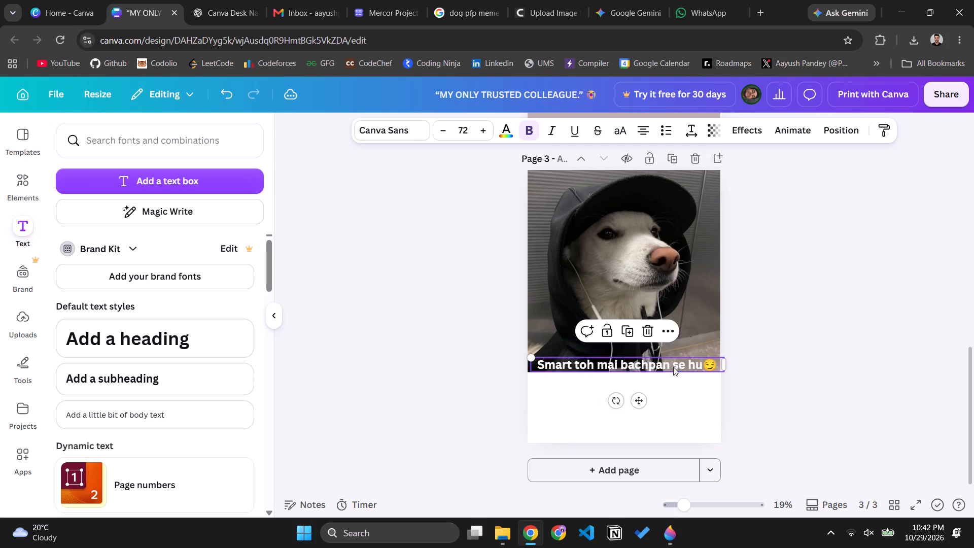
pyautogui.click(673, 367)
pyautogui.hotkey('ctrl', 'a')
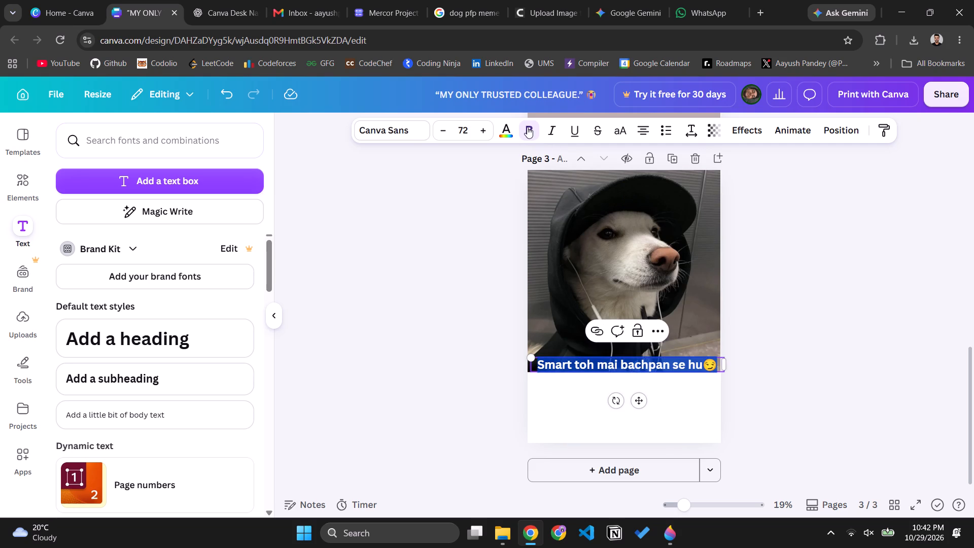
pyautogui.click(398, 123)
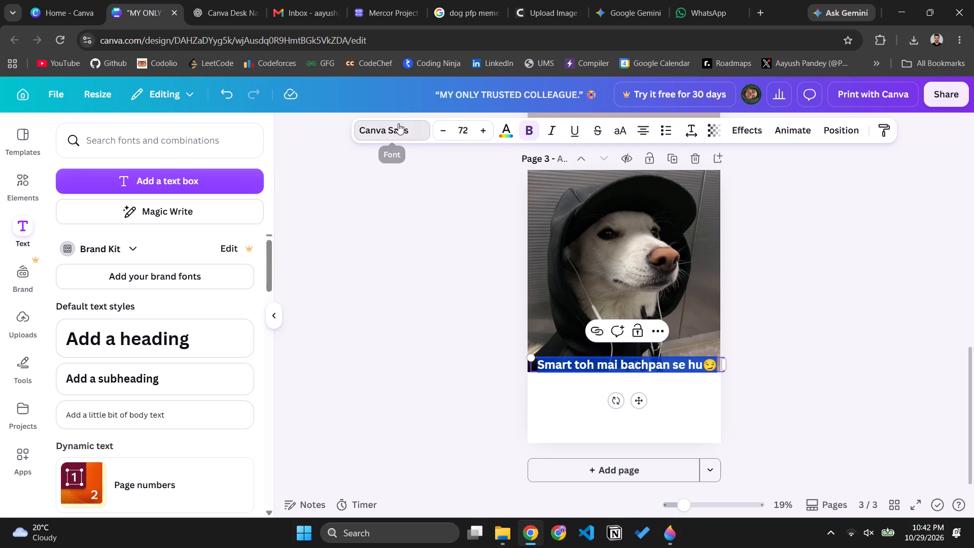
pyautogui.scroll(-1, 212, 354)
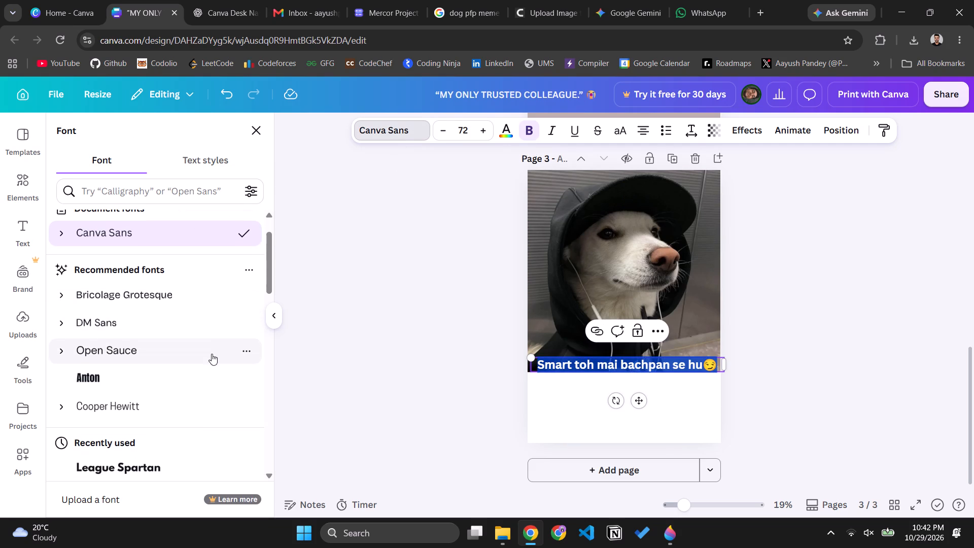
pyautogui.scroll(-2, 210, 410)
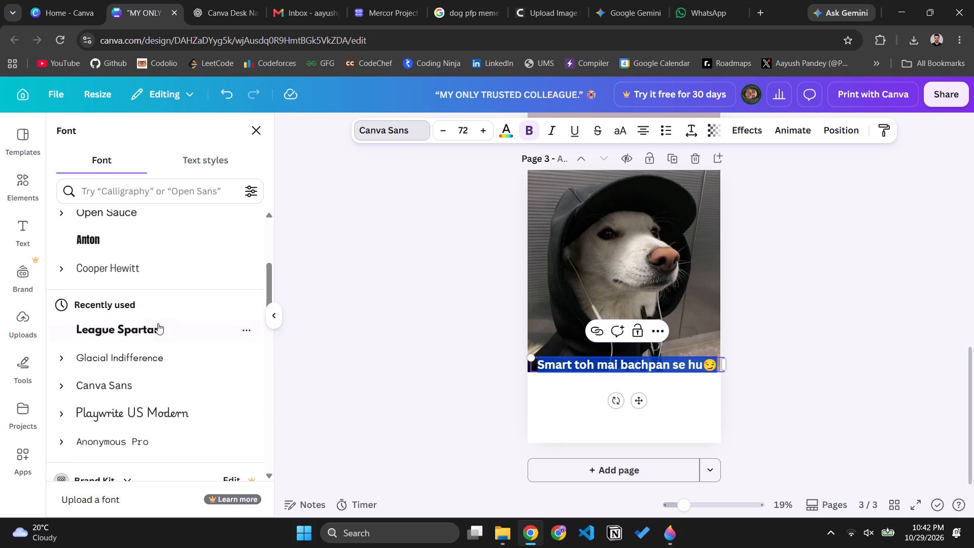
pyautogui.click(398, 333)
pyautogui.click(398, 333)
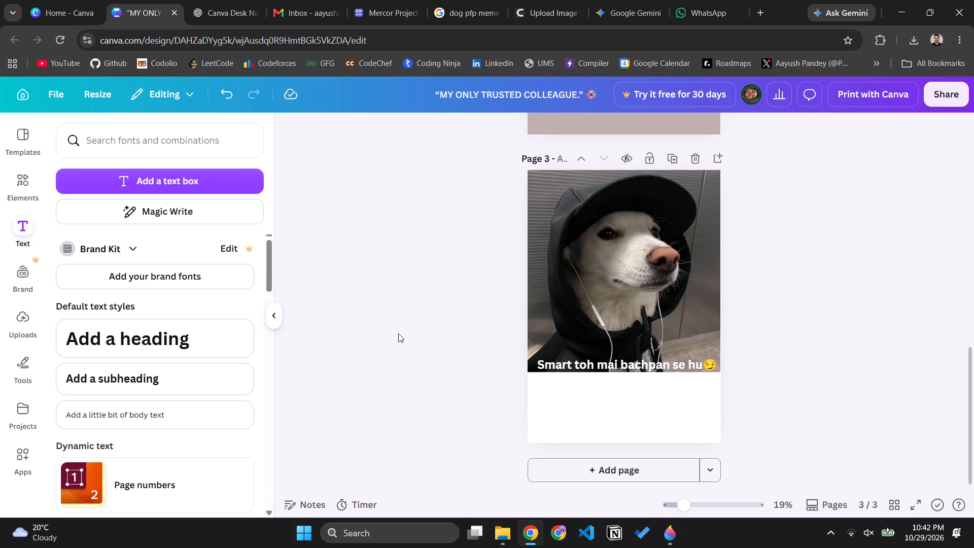
# Nudge the dog caption slightly upward, leaving a small gap above the picture's bottom edge.
pyautogui.click(622, 356)
pyautogui.press('Down')
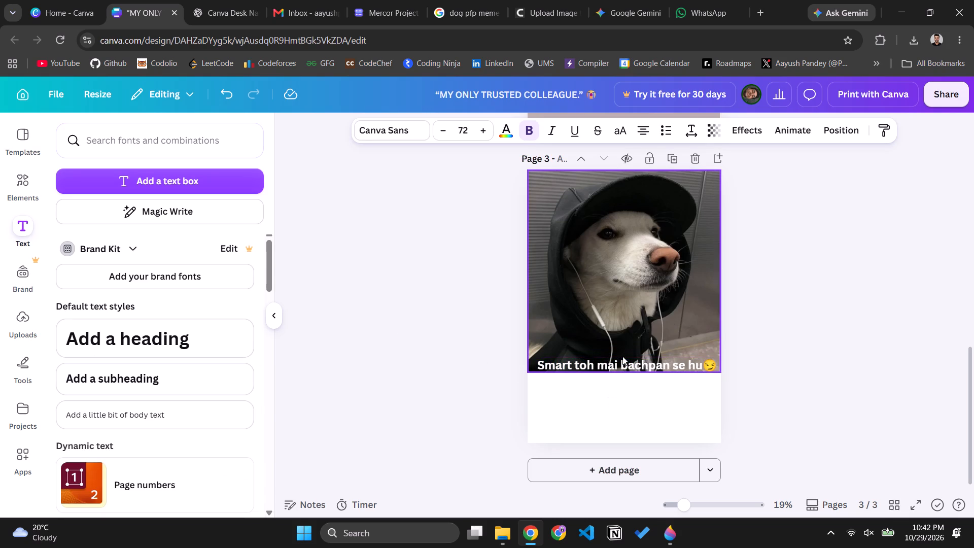
pyautogui.press('Up')
pyautogui.press('Up')
pyautogui.press('Up')
pyautogui.press('Up')
pyautogui.press('Up')
pyautogui.press('Up')
pyautogui.press('Up')
pyautogui.press('Up')
pyautogui.press('Up')
pyautogui.press('Up')
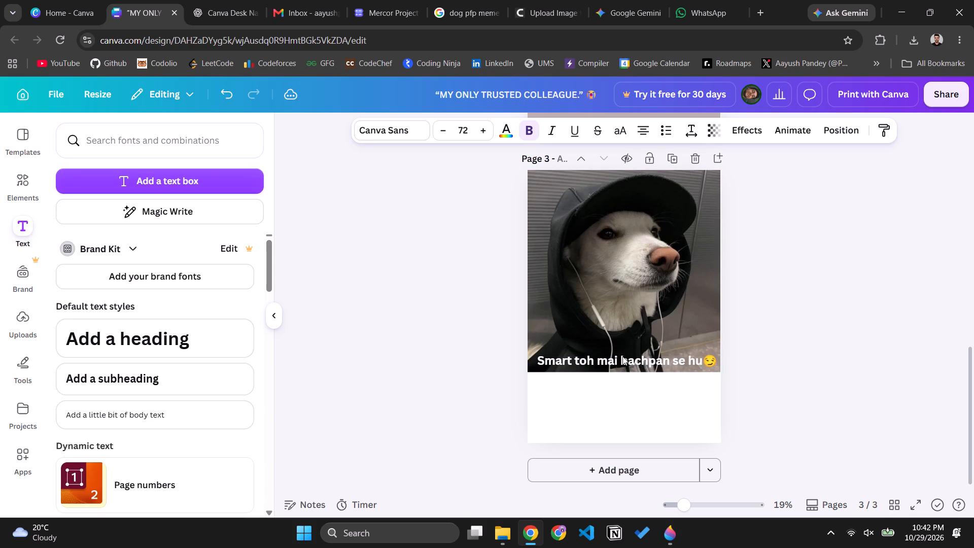
pyautogui.press('Down')
pyautogui.press('Down')
pyautogui.press('Down')
pyautogui.press('Down')
pyautogui.press('Down')
pyautogui.click(854, 317)
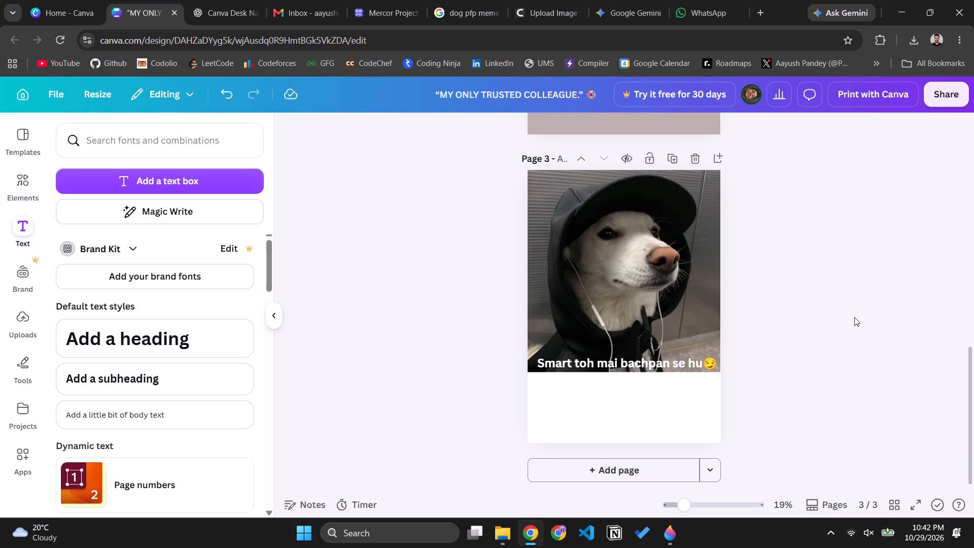
# Set page 3's background to the near-black photo colour taken from the dog picture.
pyautogui.click(584, 407)
pyautogui.click(594, 130)
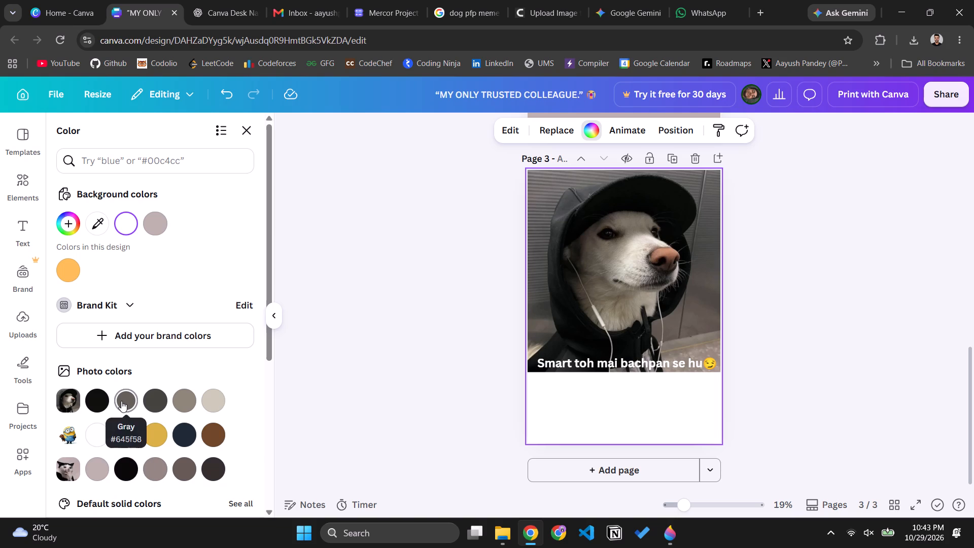
pyautogui.click(121, 401)
pyautogui.click(105, 404)
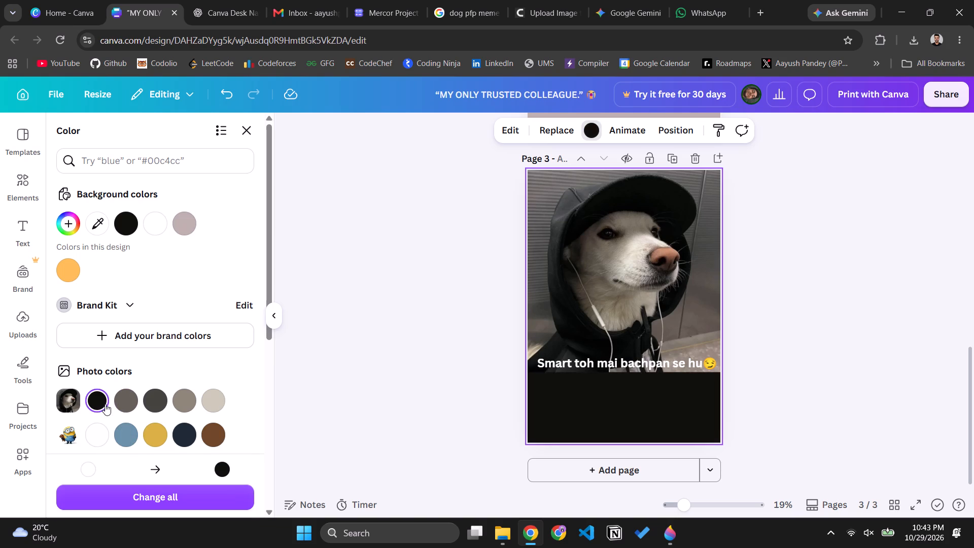
pyautogui.click(429, 349)
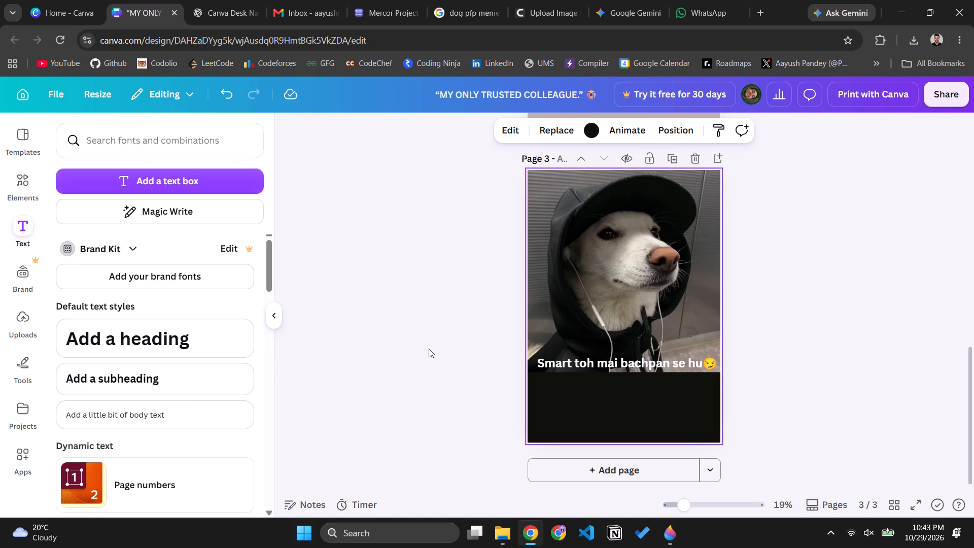
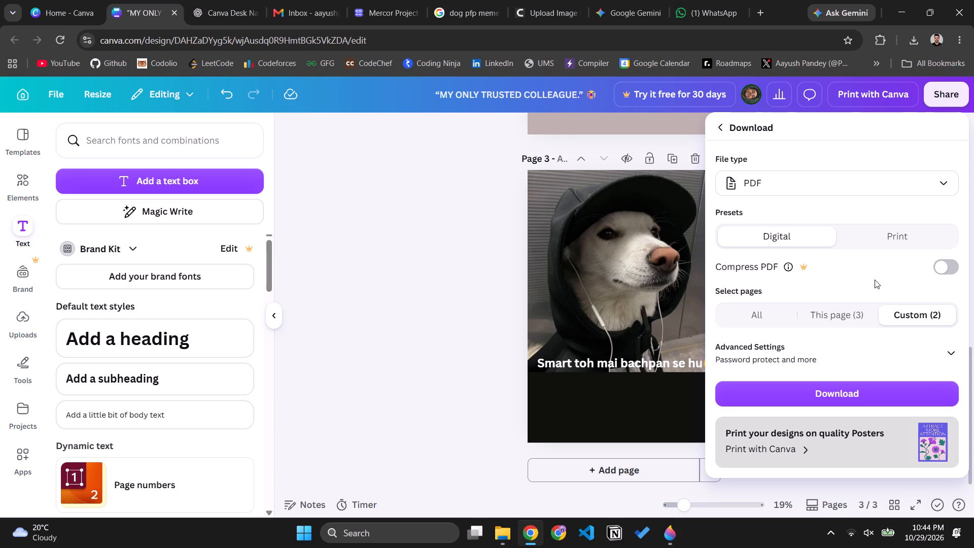
# Change the PDF download's custom page selection from page 2 to only page 3, the dog picture.
pyautogui.click(921, 349)
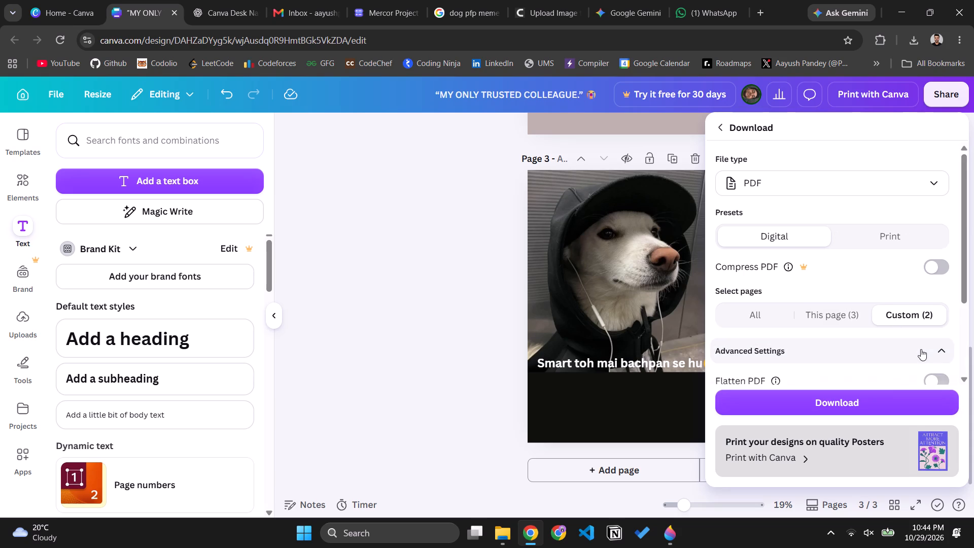
pyautogui.scroll(-1, 921, 349)
pyautogui.scroll(-2, 856, 335)
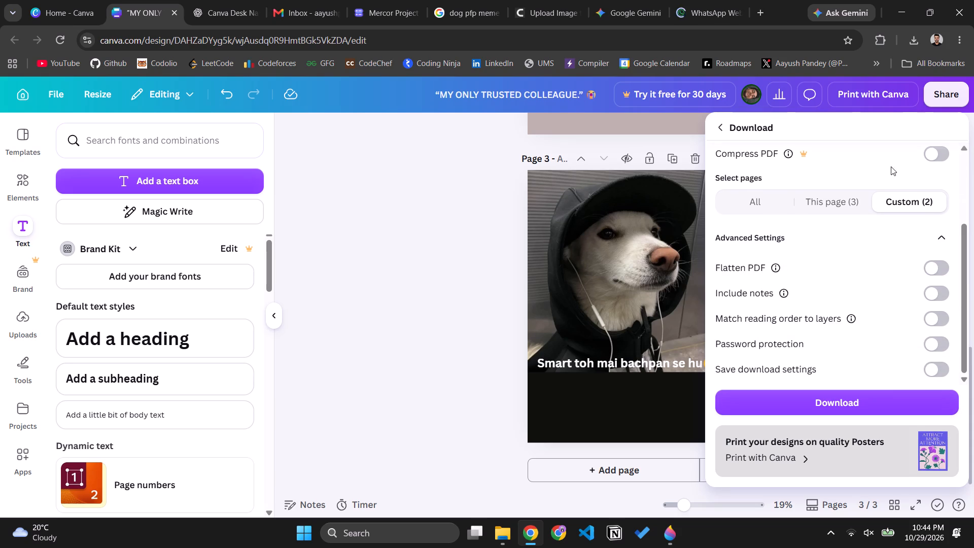
pyautogui.click(895, 193)
pyautogui.click(921, 327)
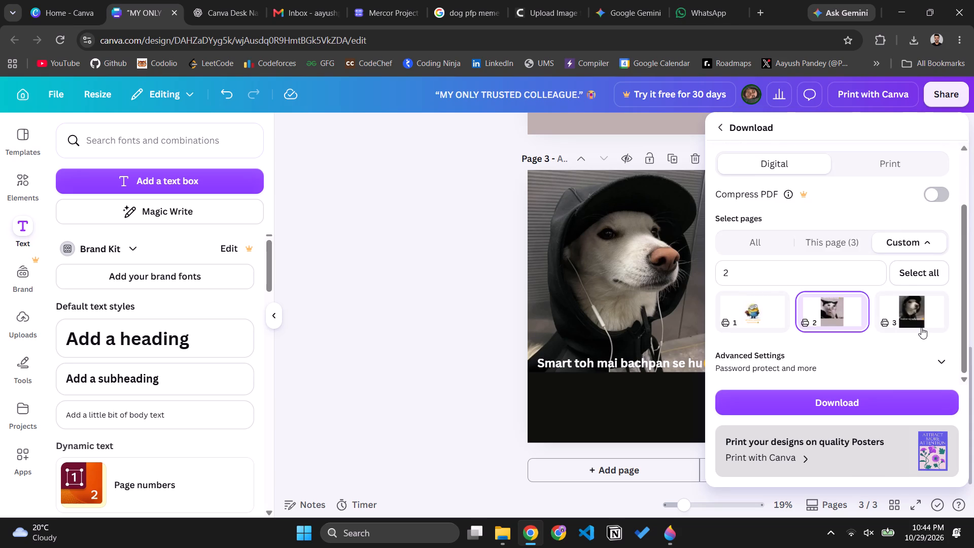
pyautogui.click(839, 329)
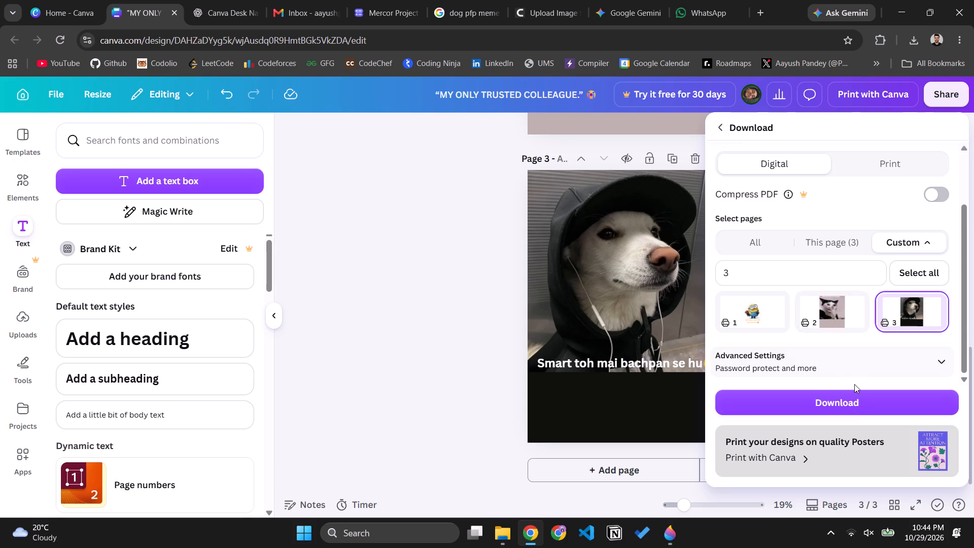
# Download page 3, the dog page, as a standard PDF.
pyautogui.click(861, 397)
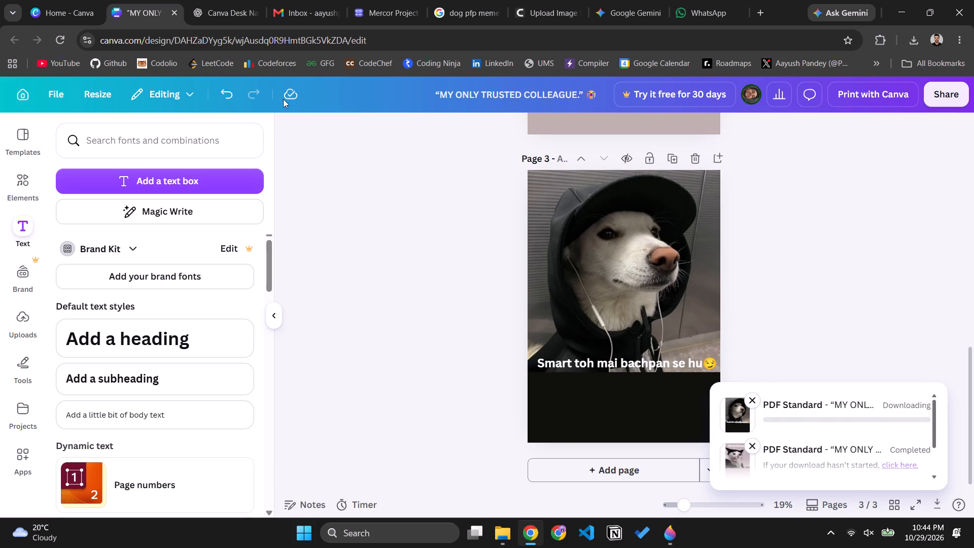
# Switch to the Google Images results, close the dog picture preview and search for "minions meme".
pyautogui.click(473, 1)
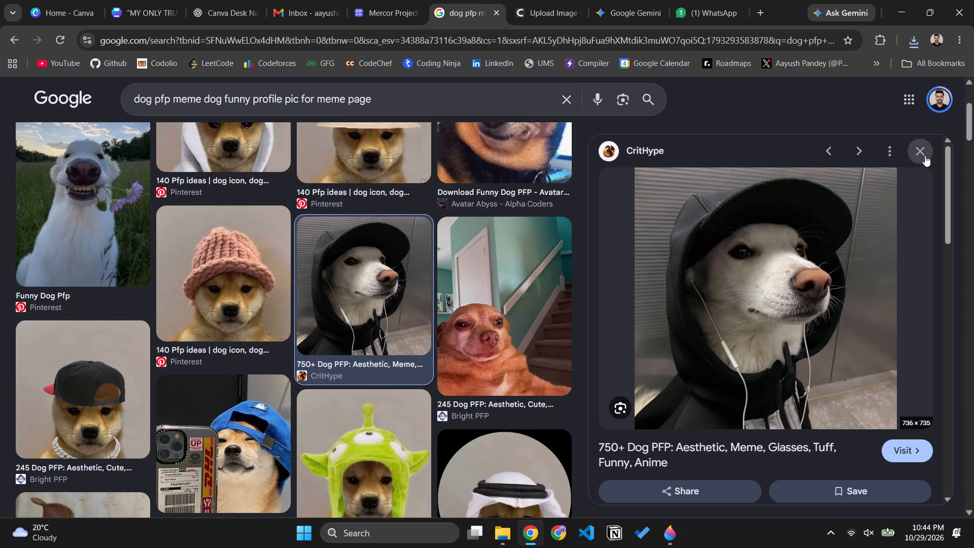
pyautogui.click(925, 155)
pyautogui.click(570, 105)
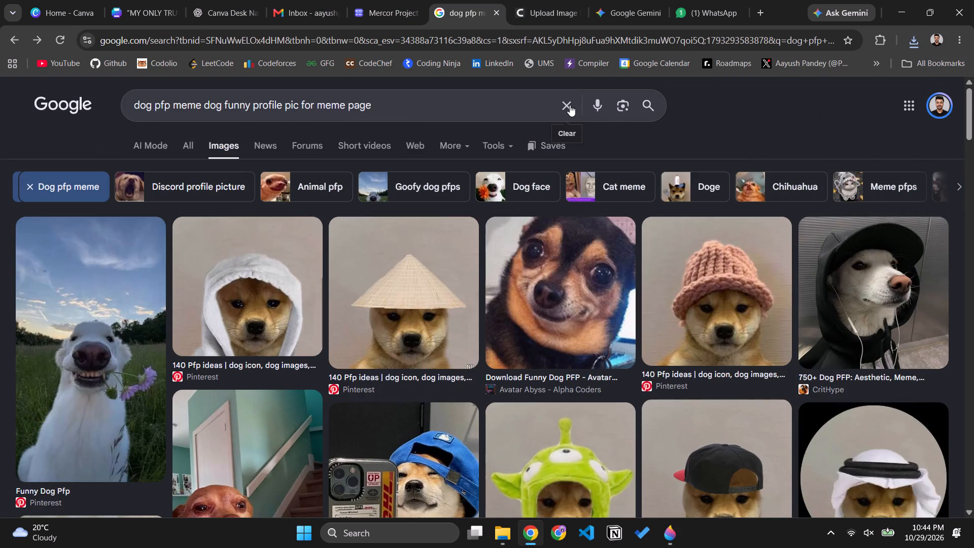
pyautogui.write('minions')
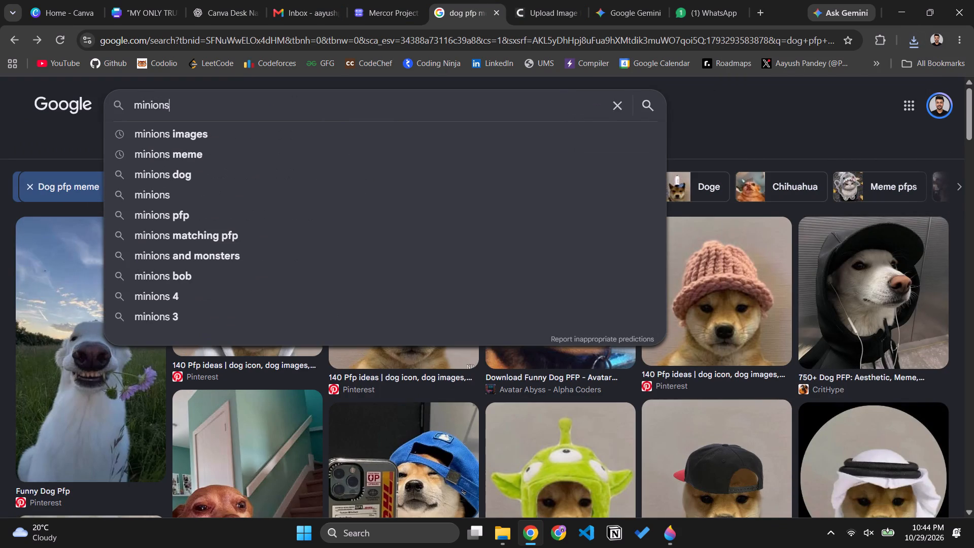
pyautogui.press('Down')
pyautogui.press('Down')
pyautogui.press('Return')
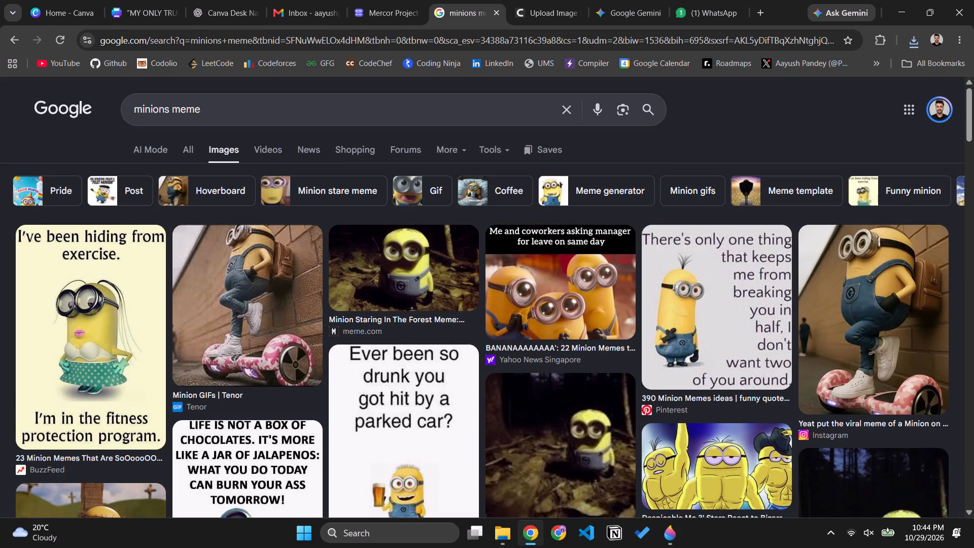
# Narrow the results to "Minion stare meme" and look through them for a Minion picture suitable for a nameplate.
pyautogui.click(328, 207)
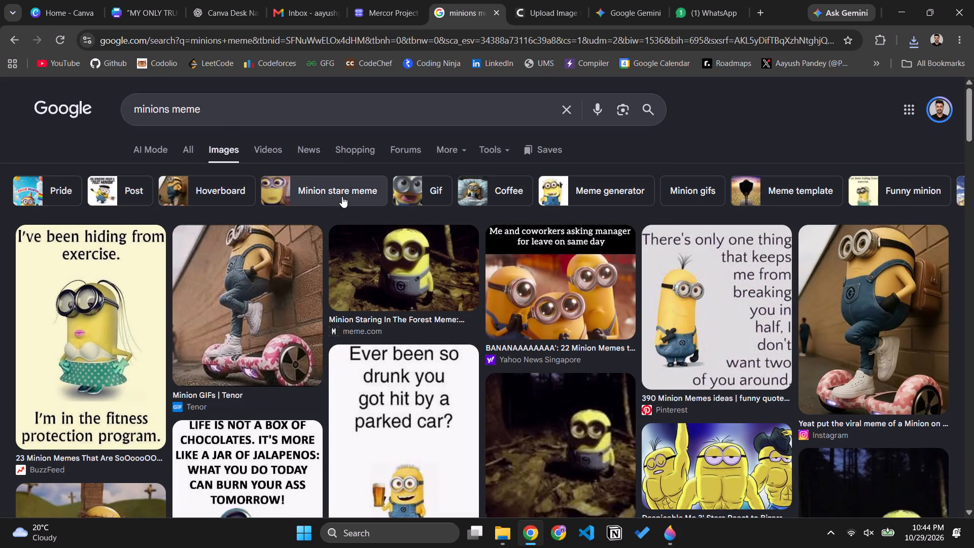
pyautogui.click(344, 192)
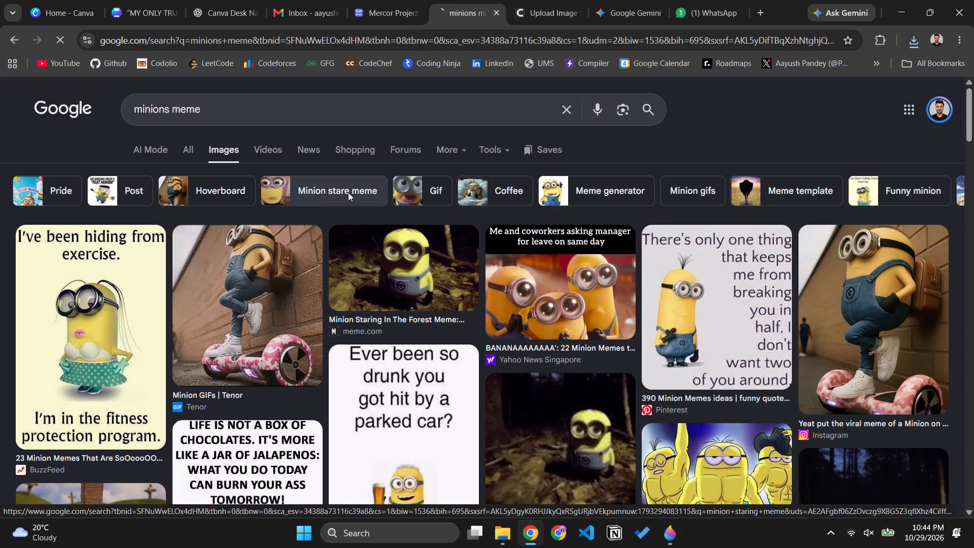
pyautogui.scroll(-1, 676, 351)
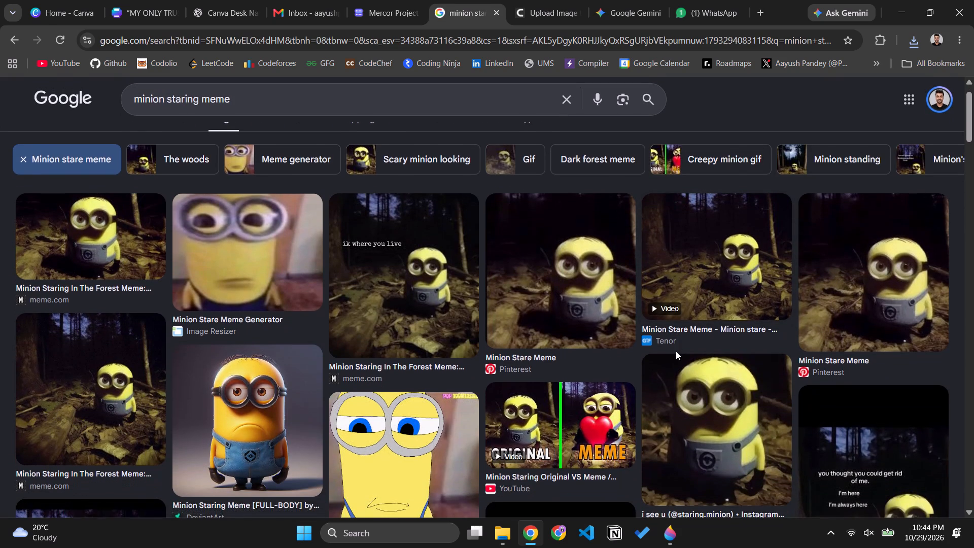
pyautogui.scroll(-5, 676, 351)
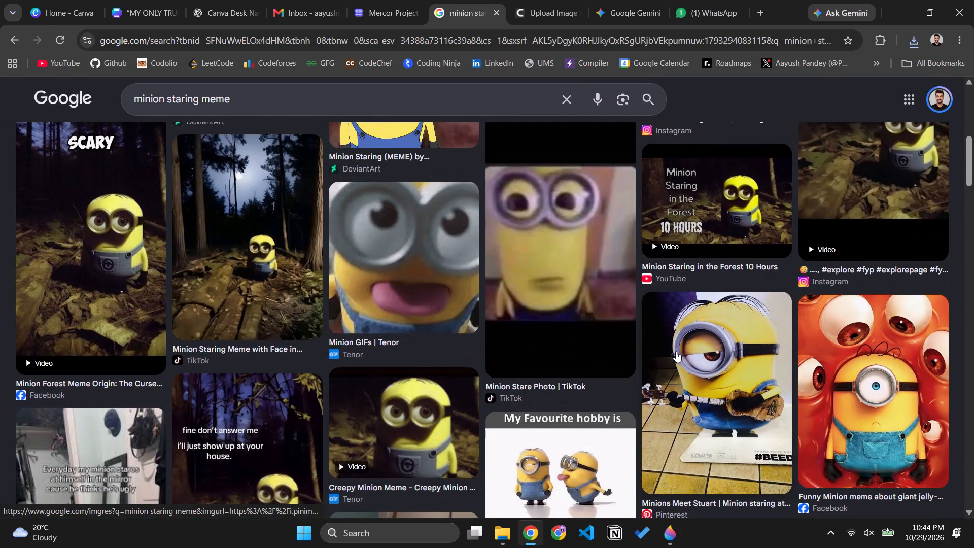
pyautogui.scroll(-2, 676, 351)
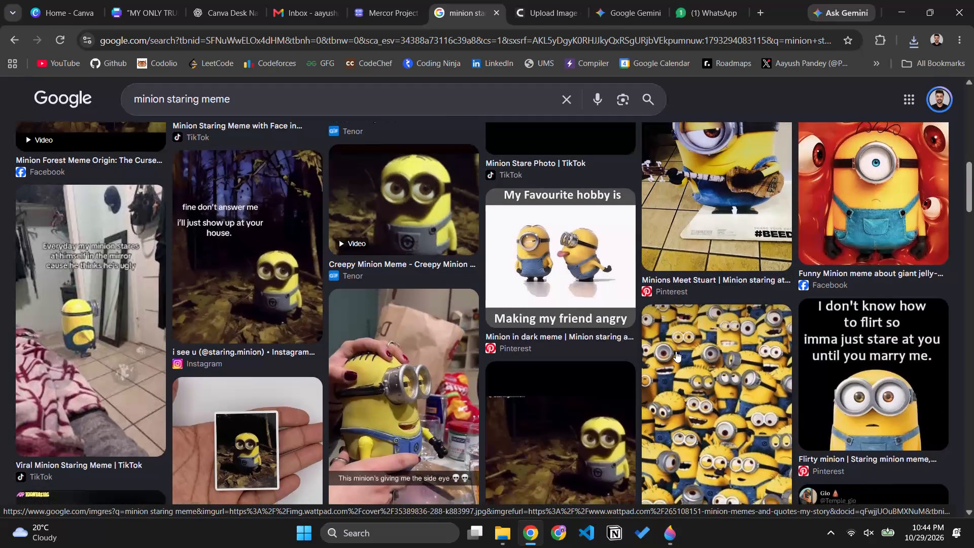
pyautogui.scroll(-2, 676, 351)
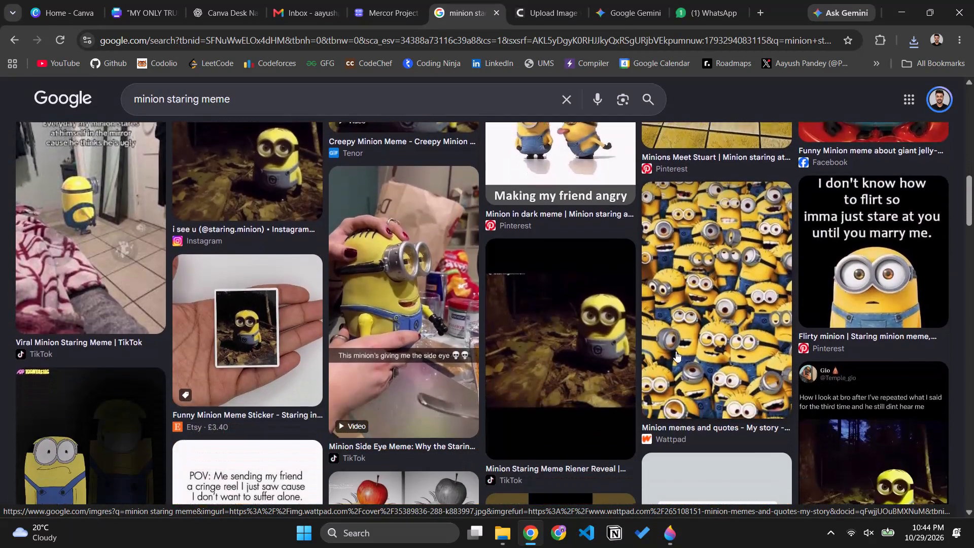
pyautogui.scroll(-4, 676, 351)
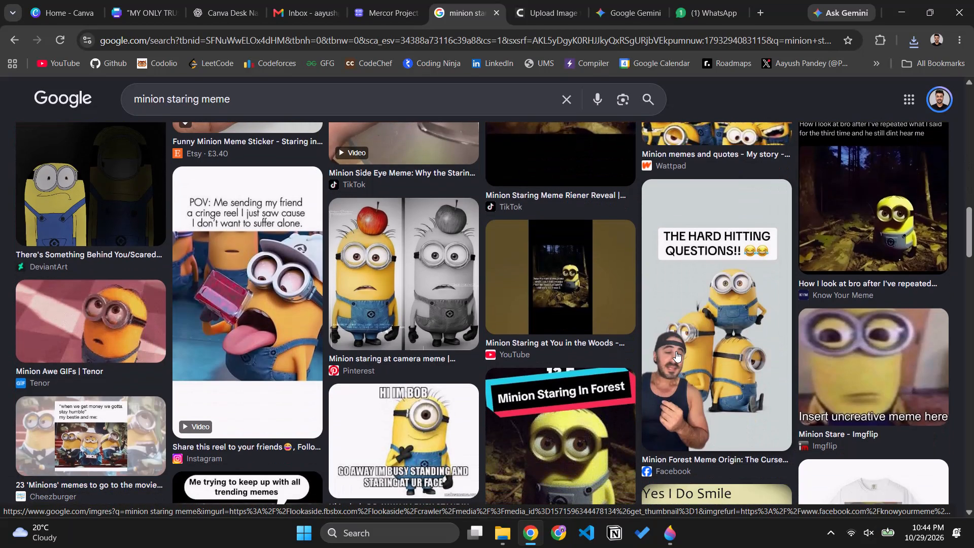
pyautogui.scroll(-6, 676, 351)
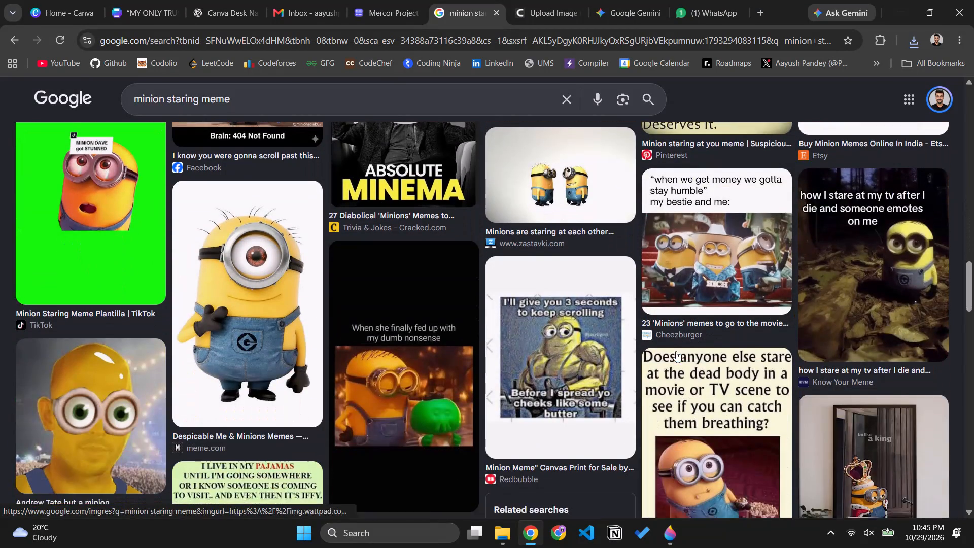
pyautogui.scroll(-6, 676, 351)
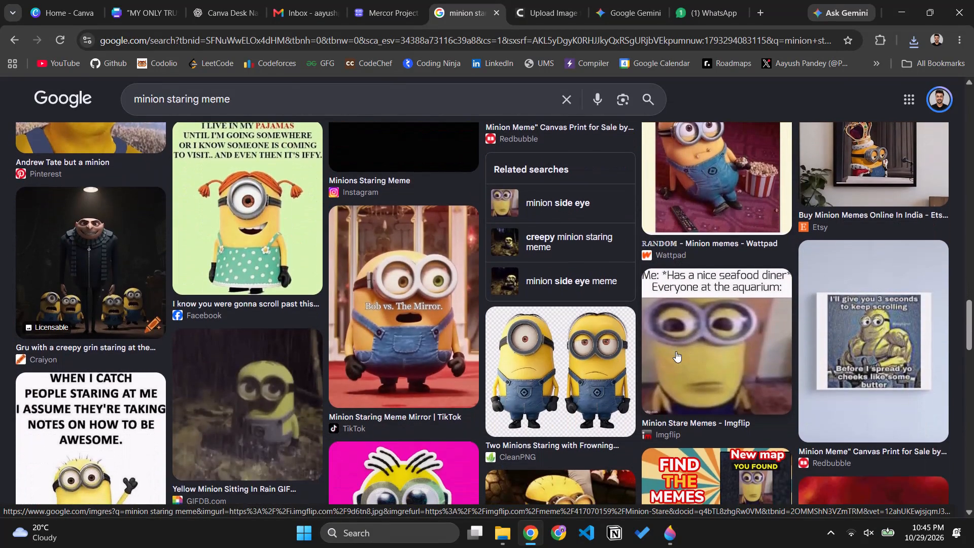
pyautogui.scroll(-5, 490, 301)
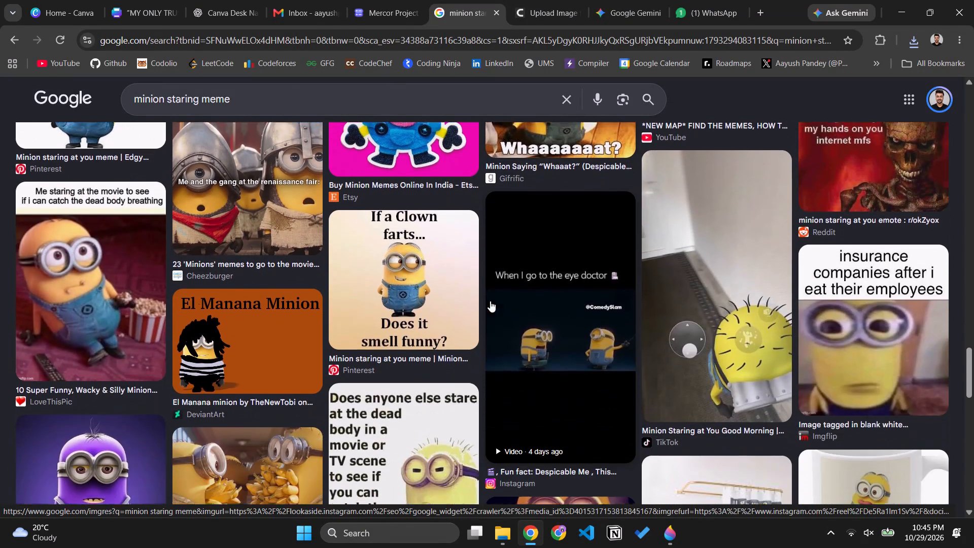
pyautogui.scroll(-6, 490, 301)
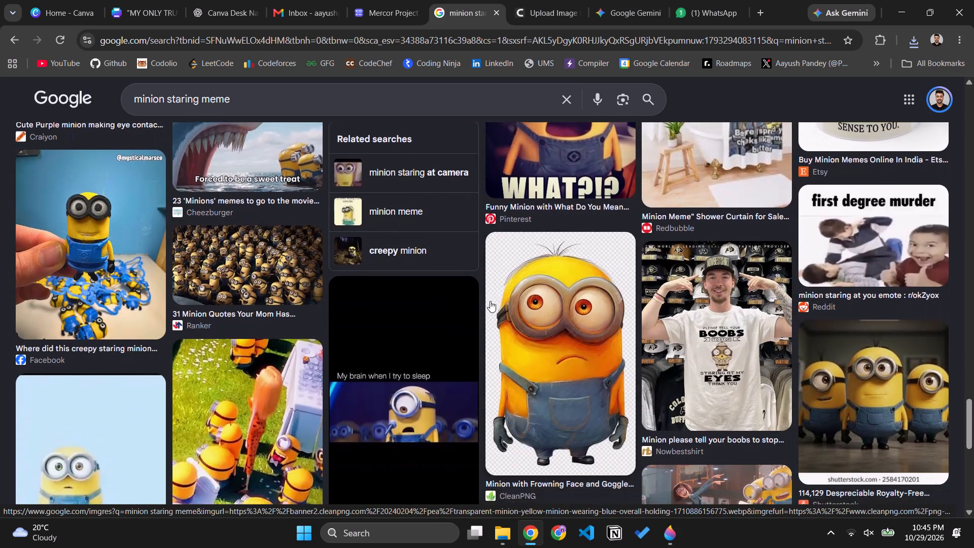
pyautogui.scroll(-8, 490, 301)
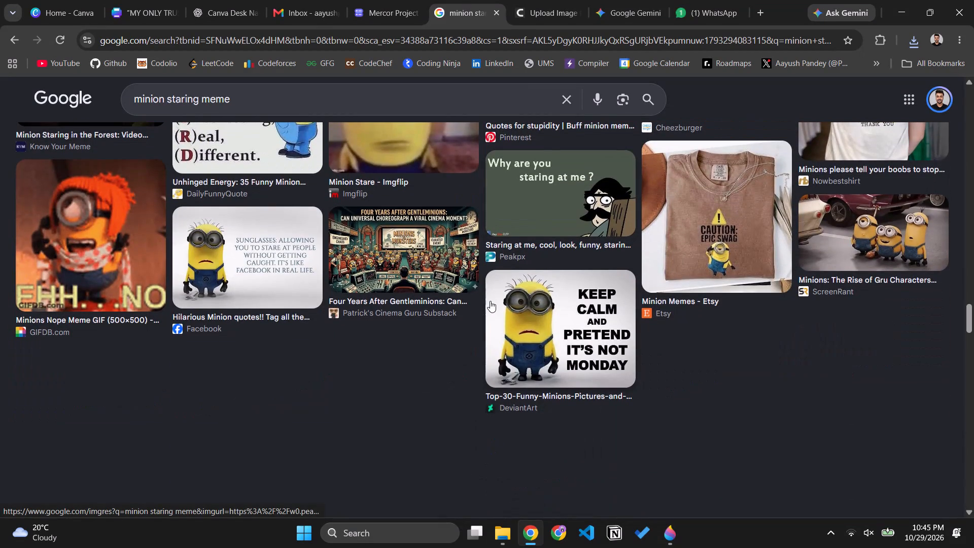
pyautogui.scroll(-5, 490, 301)
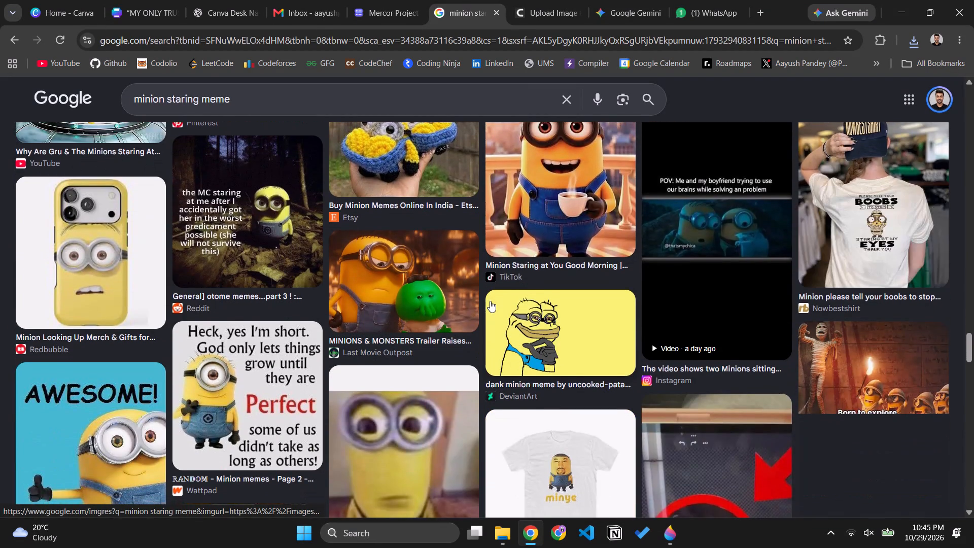
pyautogui.scroll(-8, 490, 301)
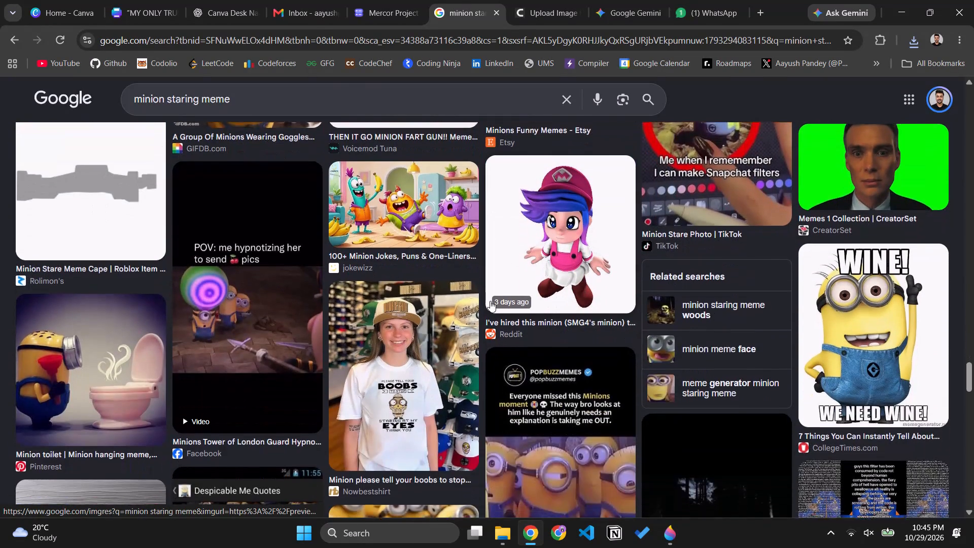
pyautogui.scroll(-6, 490, 301)
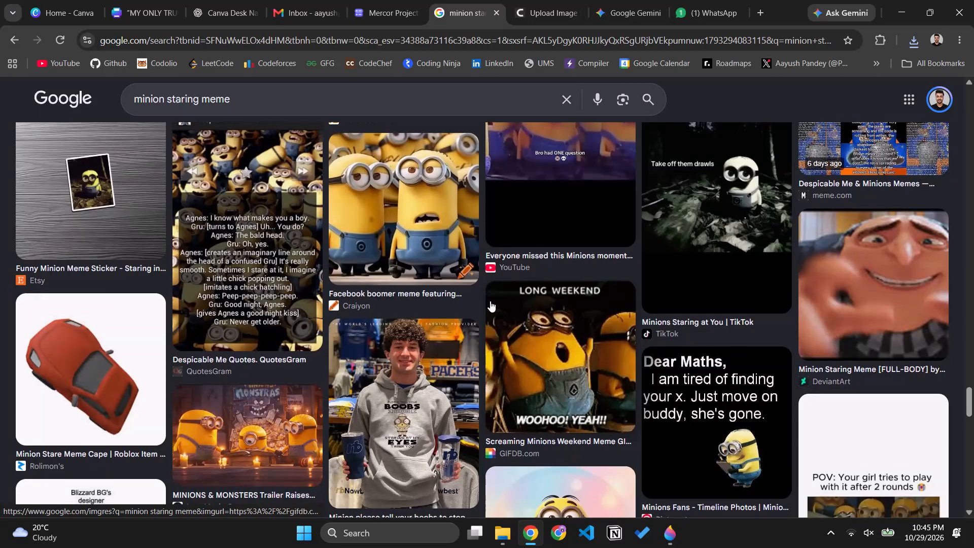
pyautogui.scroll(-5, 490, 301)
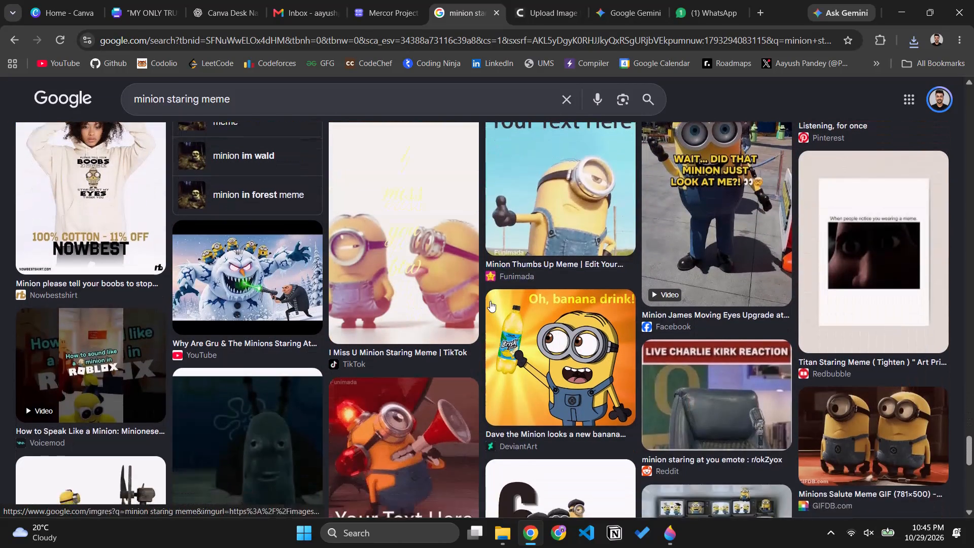
pyautogui.scroll(-1, 490, 301)
pyautogui.scroll(1, 490, 301)
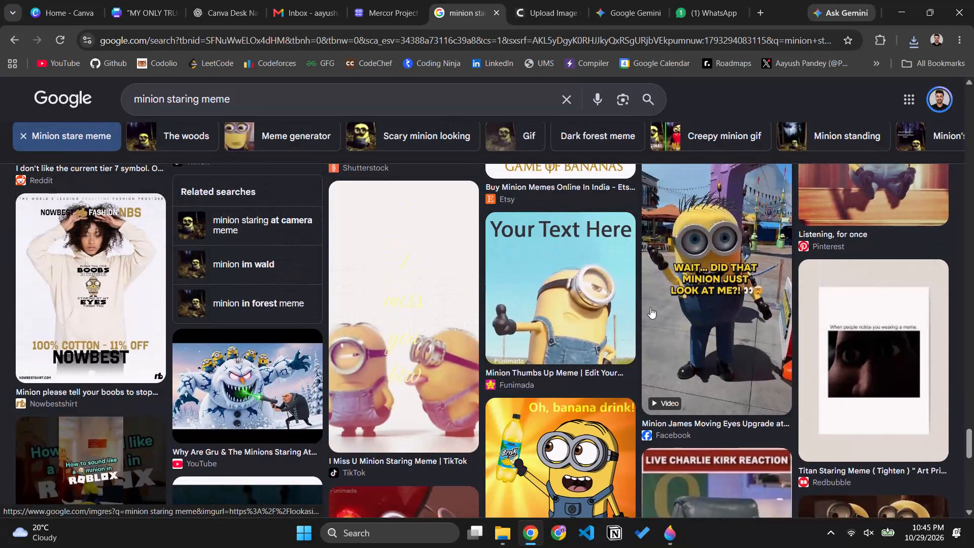
# Preview the Funimada Minion thumbs-up meme and the related "Minion Staring" picture, examine their similar images, and close the preview.
pyautogui.click(585, 290)
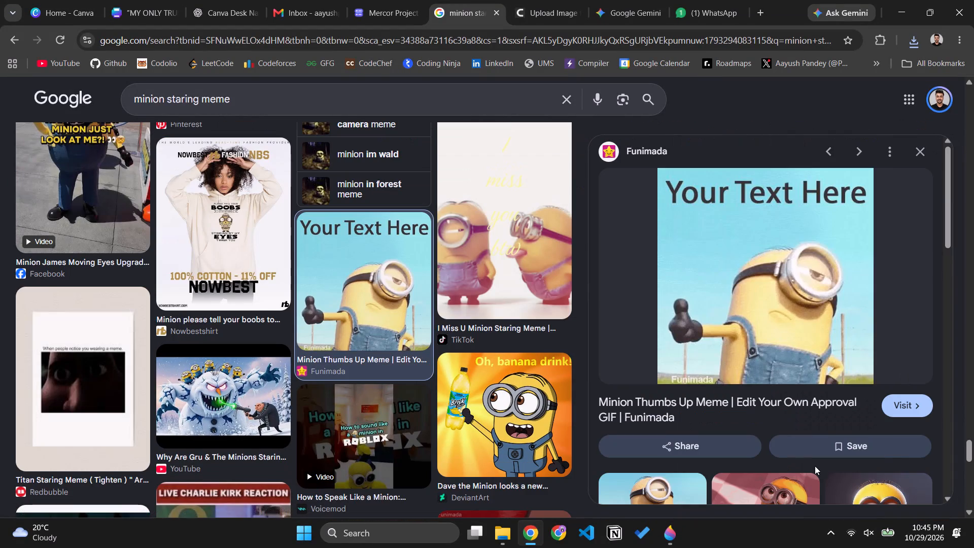
pyautogui.scroll(-2, 815, 466)
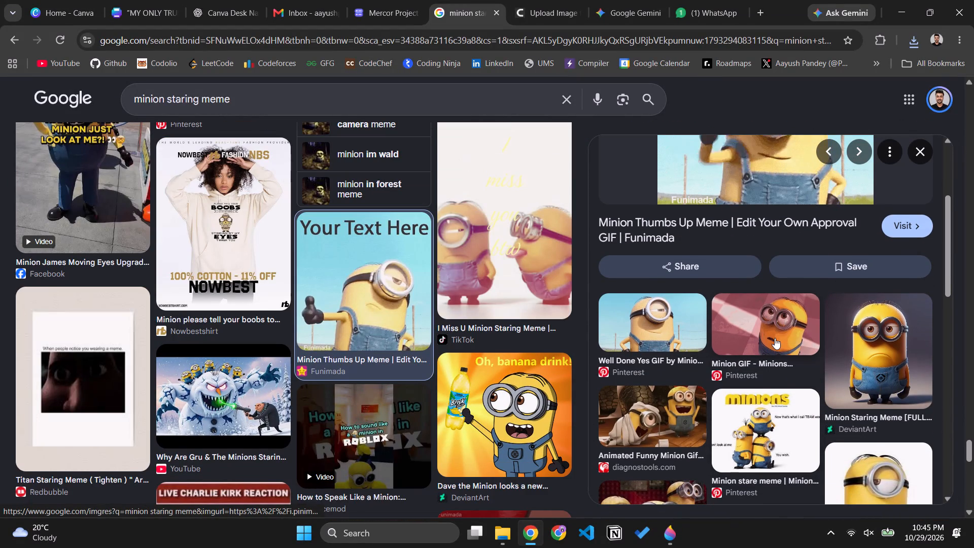
pyautogui.scroll(-3, 768, 311)
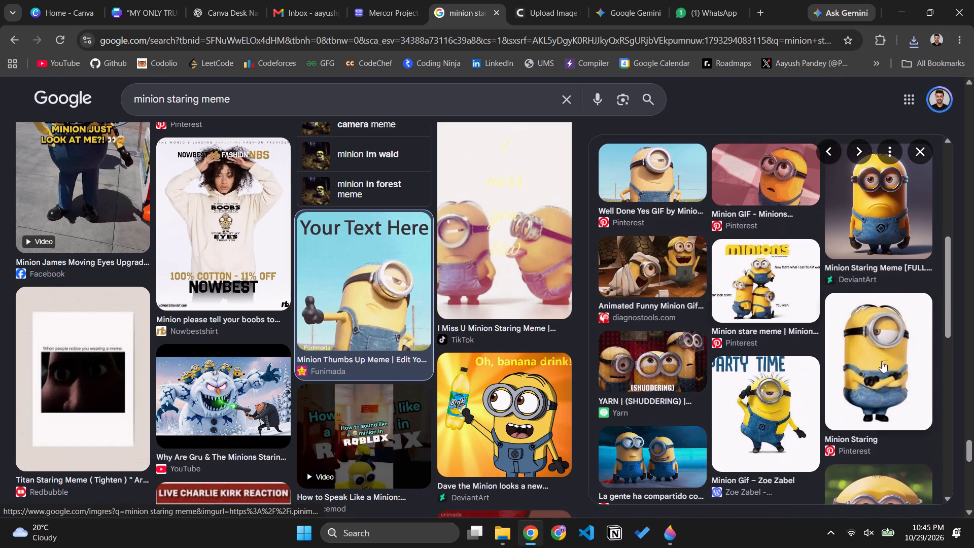
pyautogui.click(894, 371)
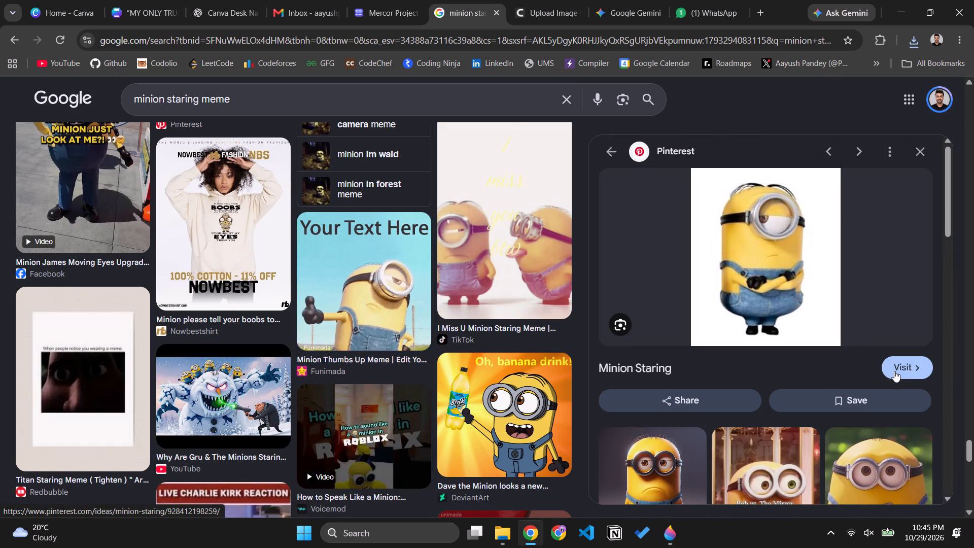
pyautogui.scroll(-9, 894, 371)
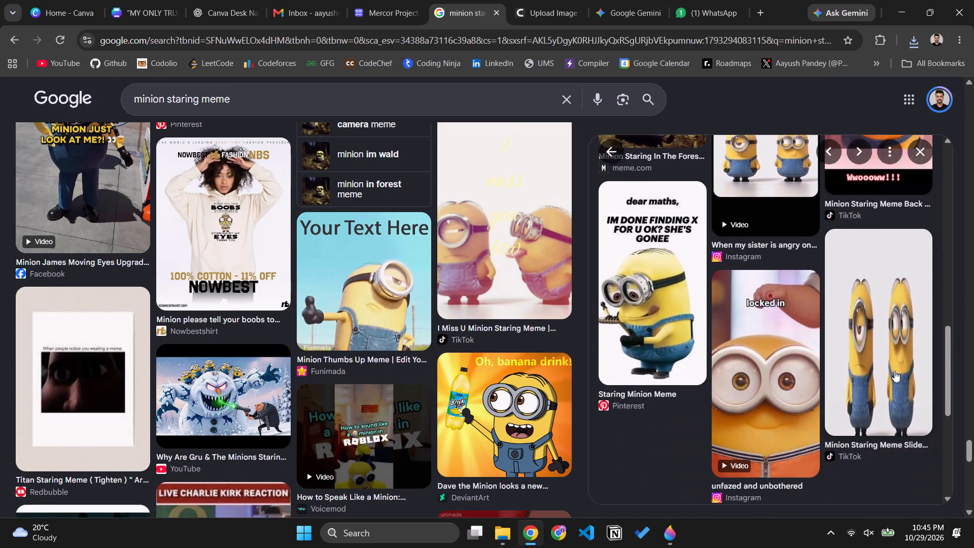
pyautogui.scroll(-4, 894, 371)
pyautogui.scroll(7, 894, 371)
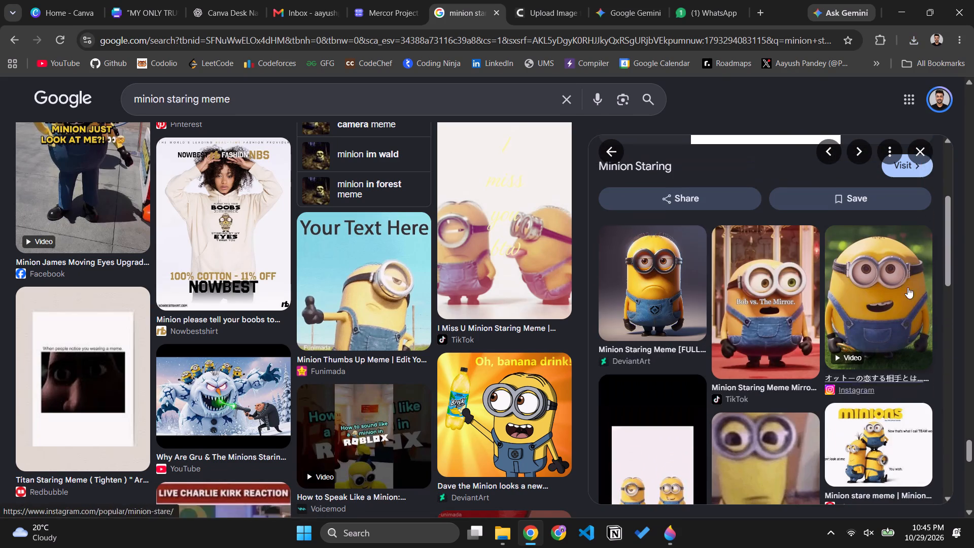
pyautogui.click(924, 150)
# Look further through the Minion stare meme results for another suitable Minion picture.
pyautogui.scroll(-3, 639, 286)
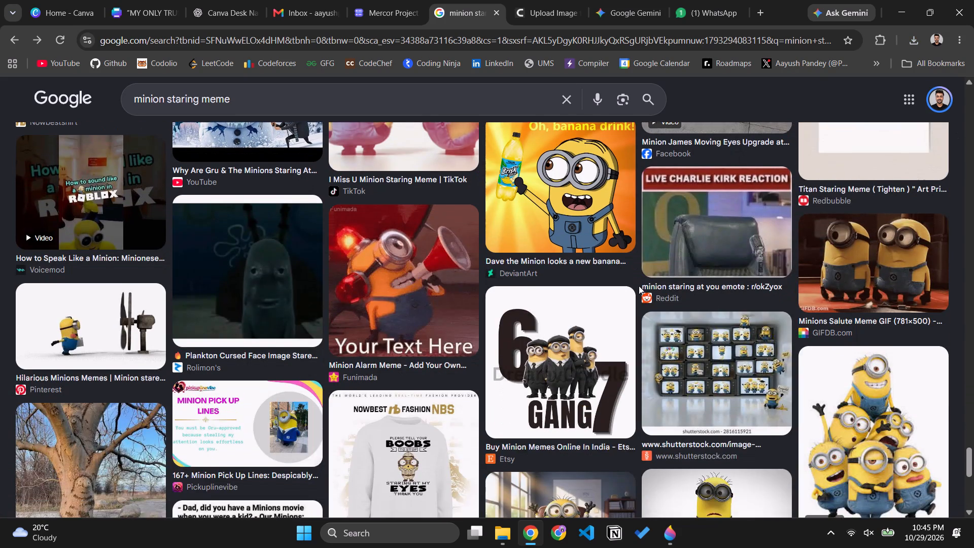
pyautogui.scroll(-5, 639, 286)
pyautogui.scroll(5, 639, 286)
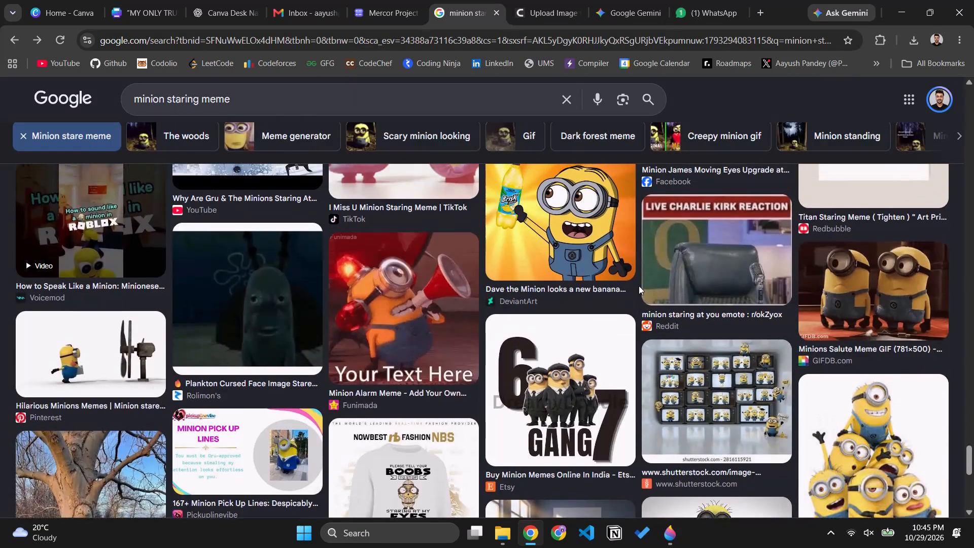
pyautogui.scroll(1, 639, 286)
pyautogui.scroll(-2, 639, 286)
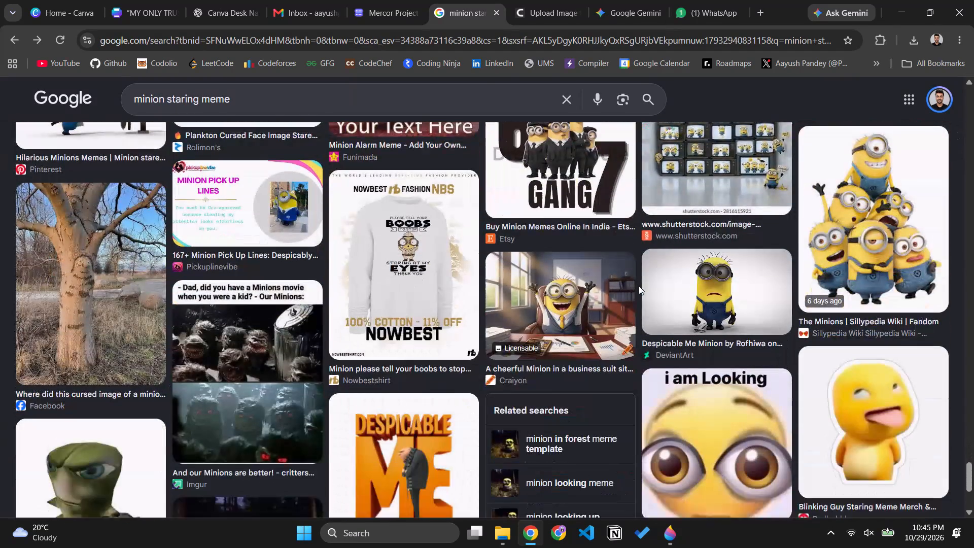
pyautogui.scroll(-6, 639, 286)
pyautogui.scroll(5, 639, 286)
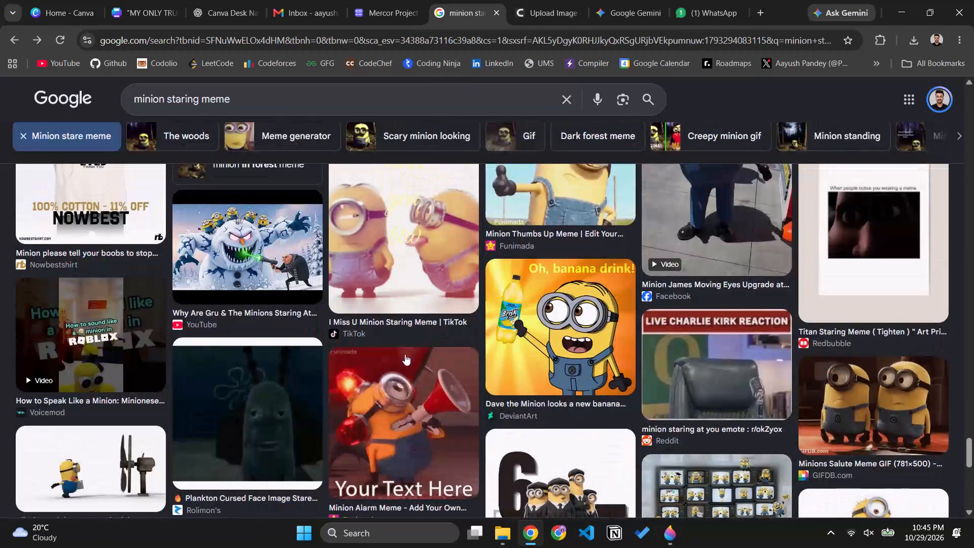
# Preview the Minion alarm meme and a related alarm picture, examine the similar images, and open the image results for "minion alarm gif".
pyautogui.click(368, 410)
pyautogui.scroll(-4, 901, 363)
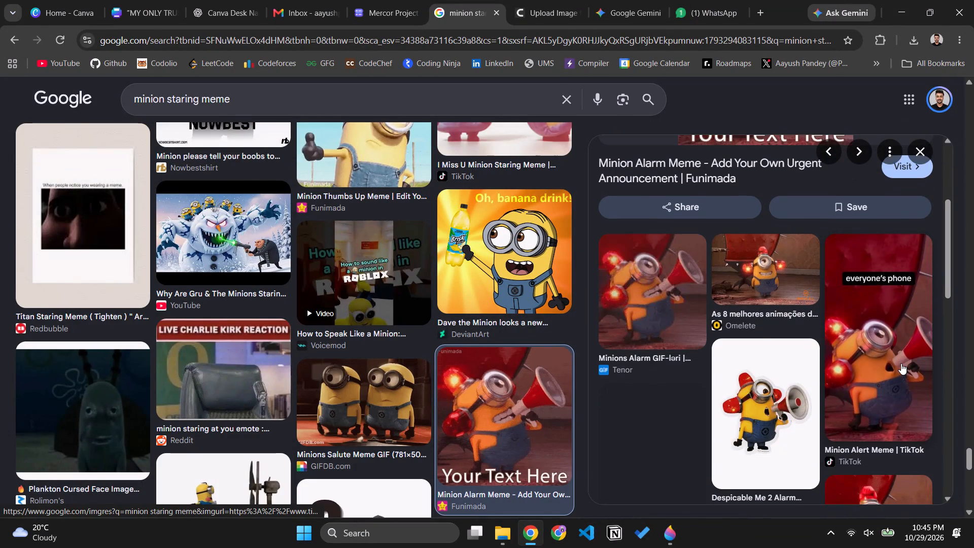
pyautogui.click(773, 257)
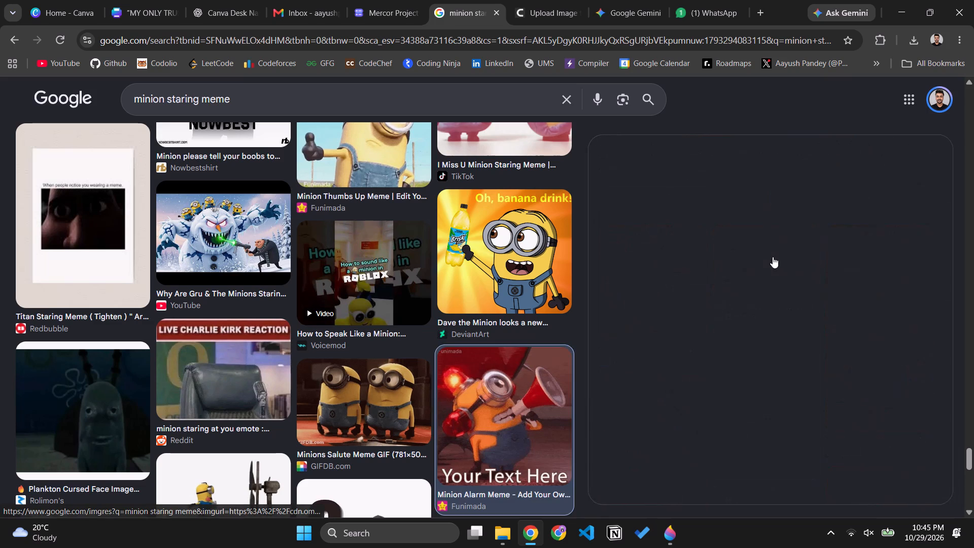
pyautogui.scroll(2, 773, 257)
pyautogui.scroll(-2, 773, 257)
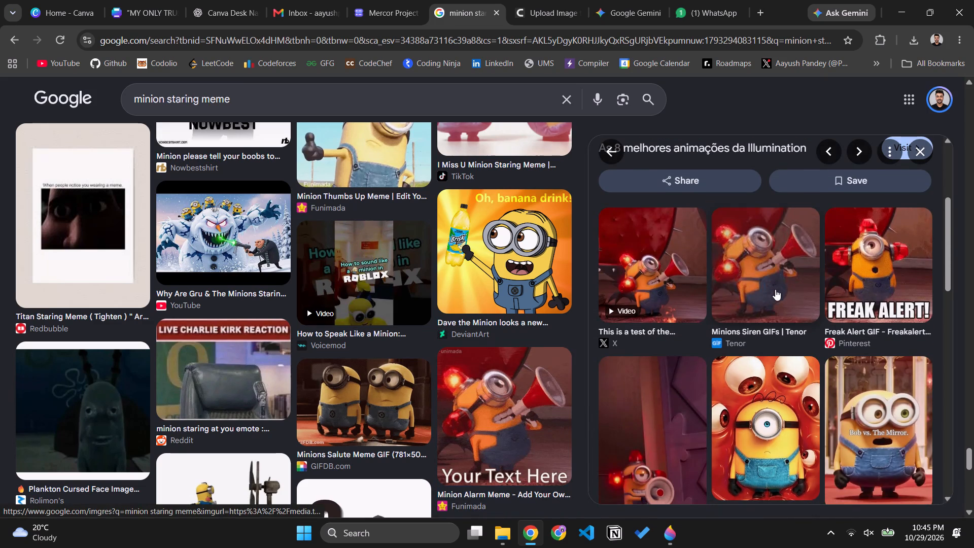
pyautogui.scroll(-1, 771, 339)
pyautogui.scroll(-2, 658, 386)
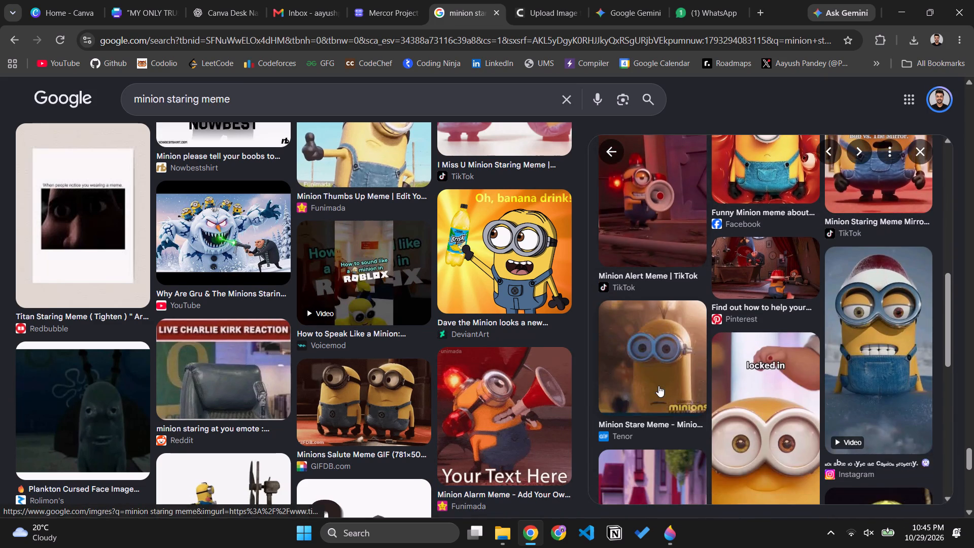
pyautogui.scroll(-8, 658, 386)
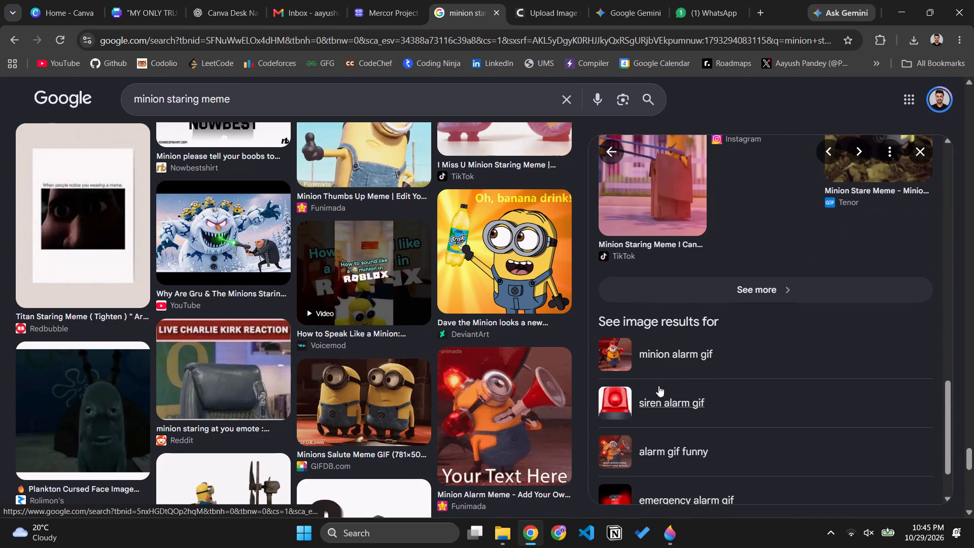
pyautogui.click(691, 352)
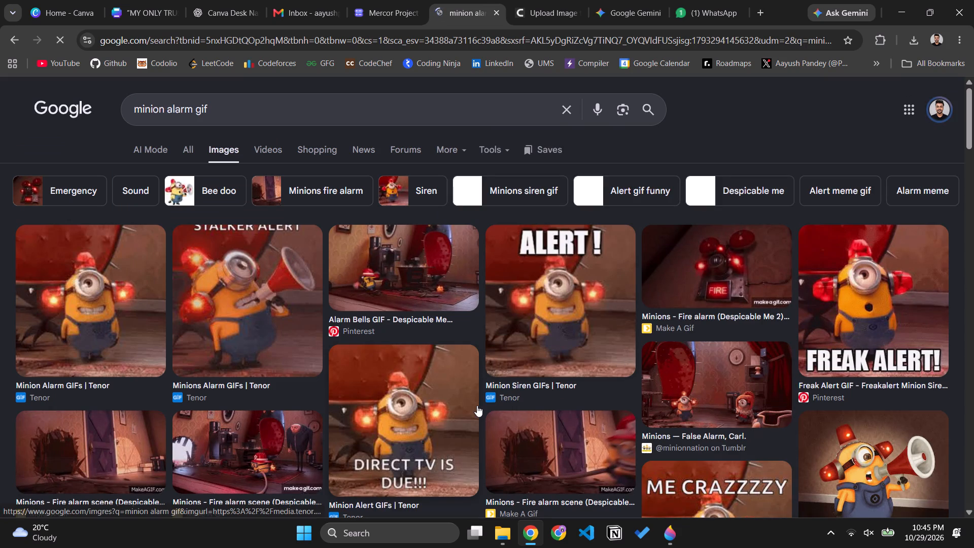
# Look through the "minion alarm gif" image results for a suitable Minion picture.
pyautogui.scroll(-3, 477, 405)
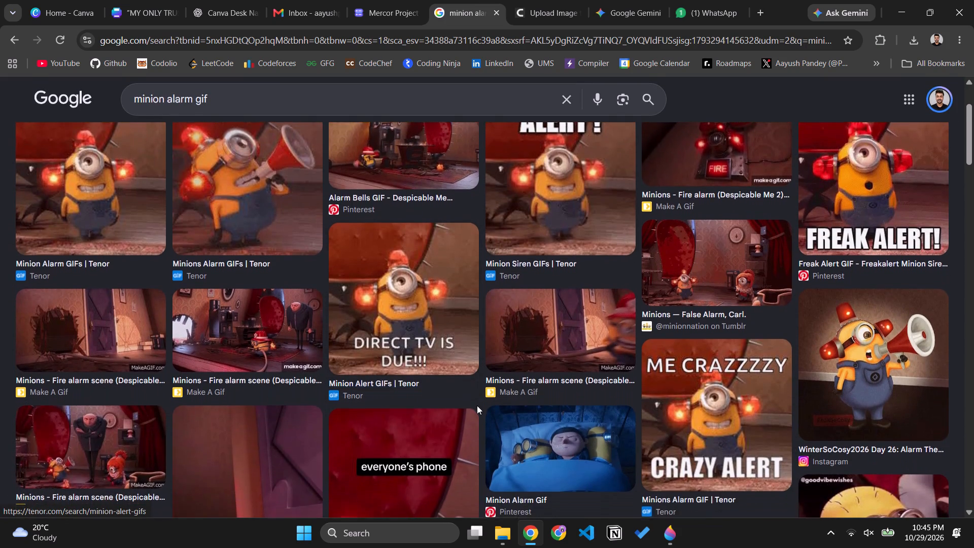
pyautogui.scroll(-5, 477, 405)
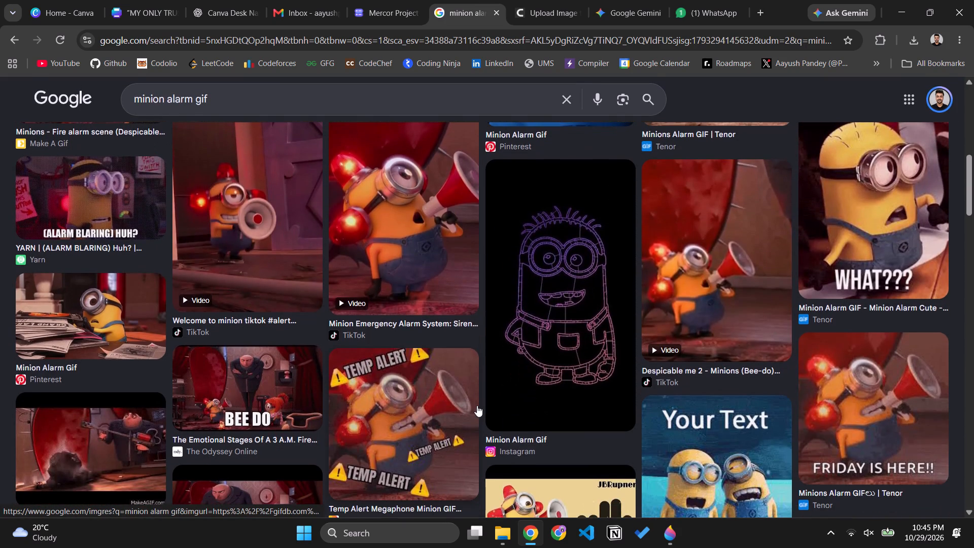
pyautogui.scroll(-1, 477, 405)
pyautogui.scroll(4, 477, 405)
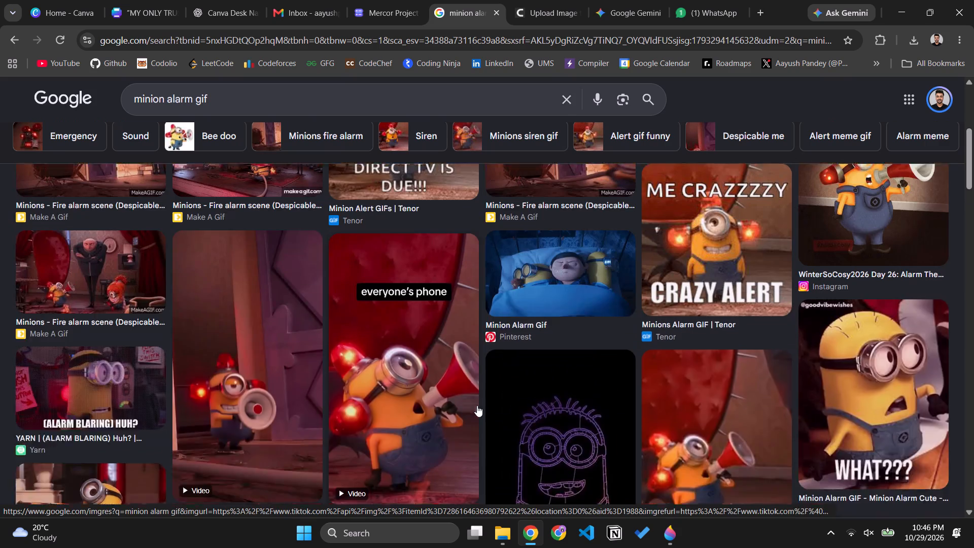
pyautogui.scroll(3, 477, 405)
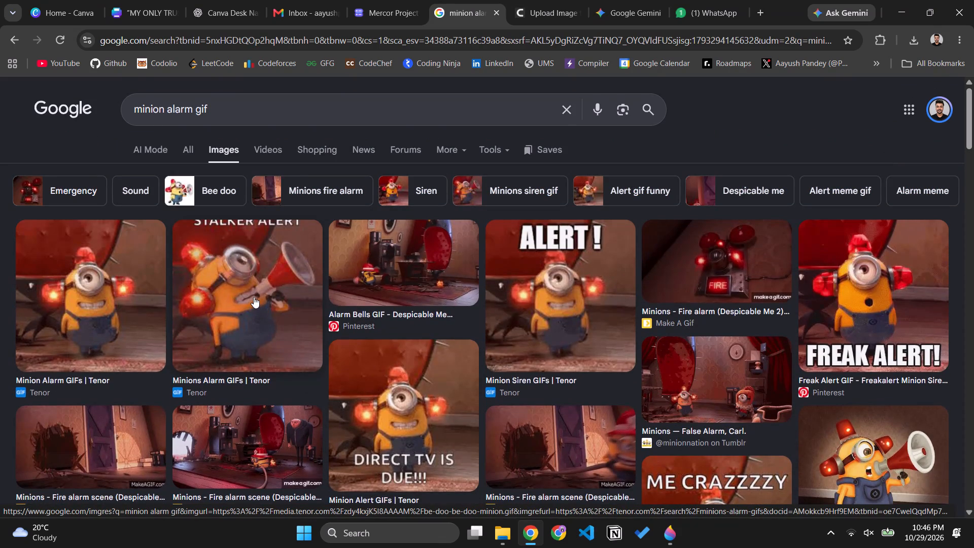
pyautogui.scroll(-4, 695, 368)
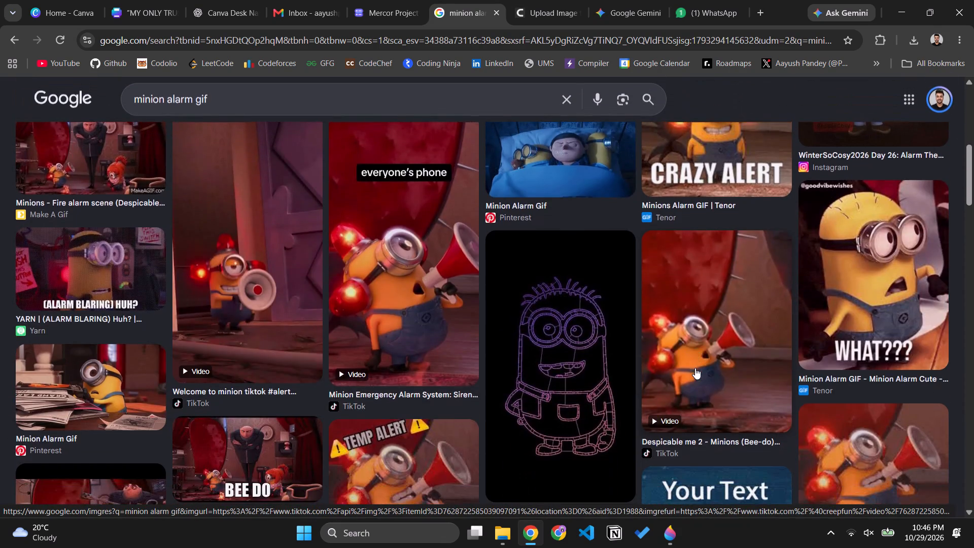
pyautogui.scroll(-3, 695, 368)
pyautogui.scroll(3, 695, 368)
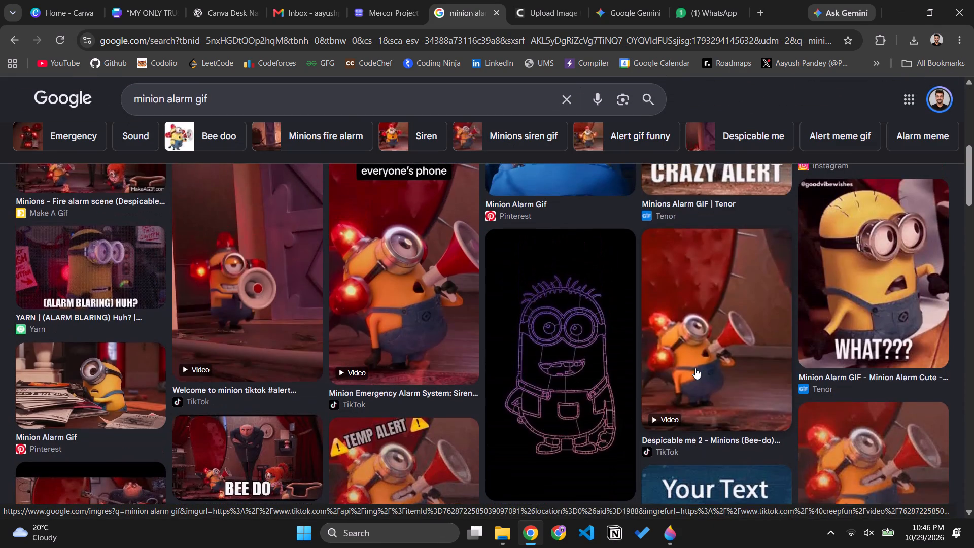
# Preview the Tenor Minion picture captioned "WHAT???" and examine its similar images and related image searches.
pyautogui.click(893, 311)
pyautogui.scroll(-2, 718, 495)
pyautogui.scroll(-3, 766, 380)
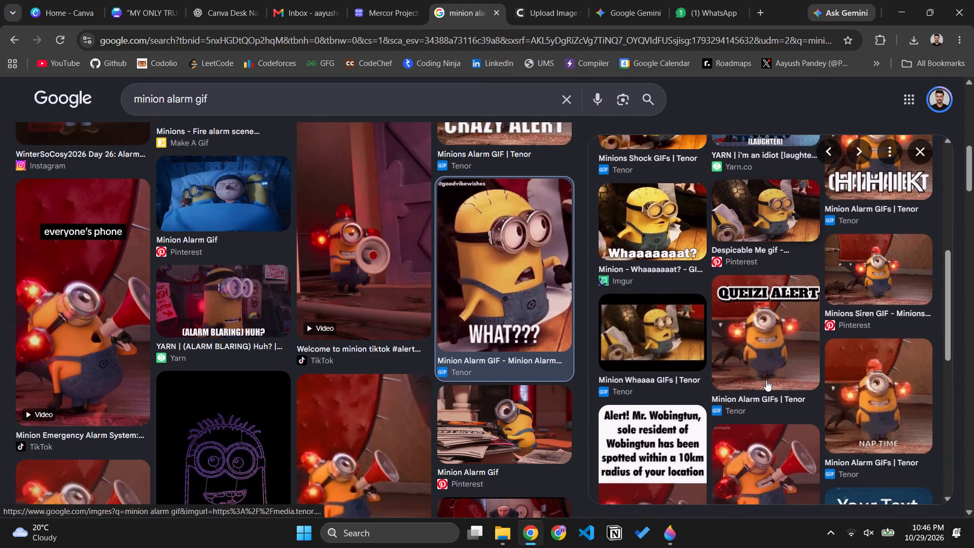
pyautogui.scroll(4, 766, 380)
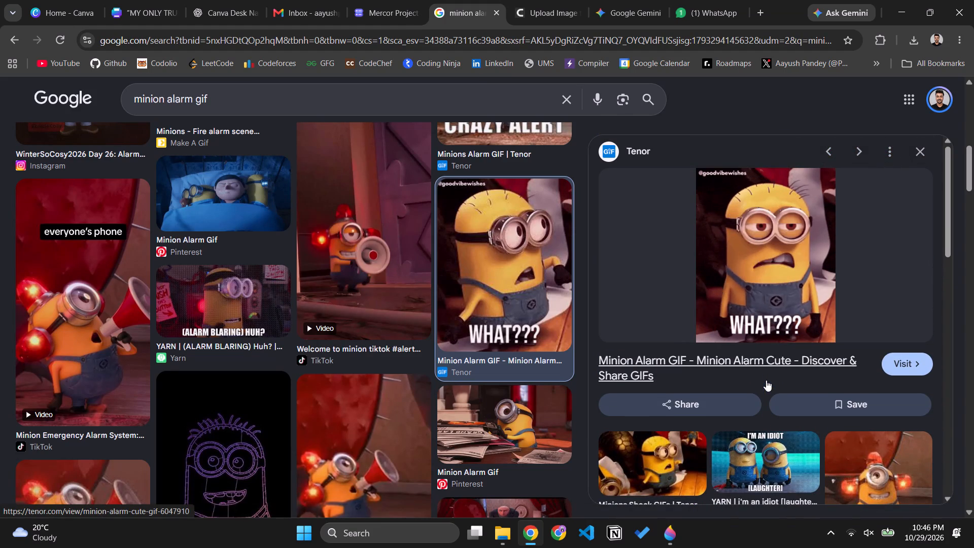
pyautogui.scroll(-4, 766, 380)
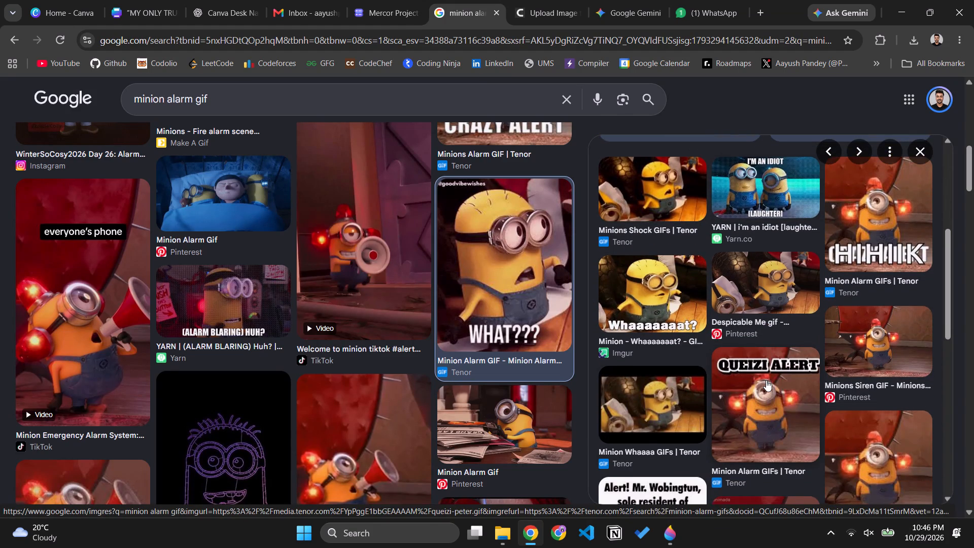
pyautogui.scroll(-6, 766, 380)
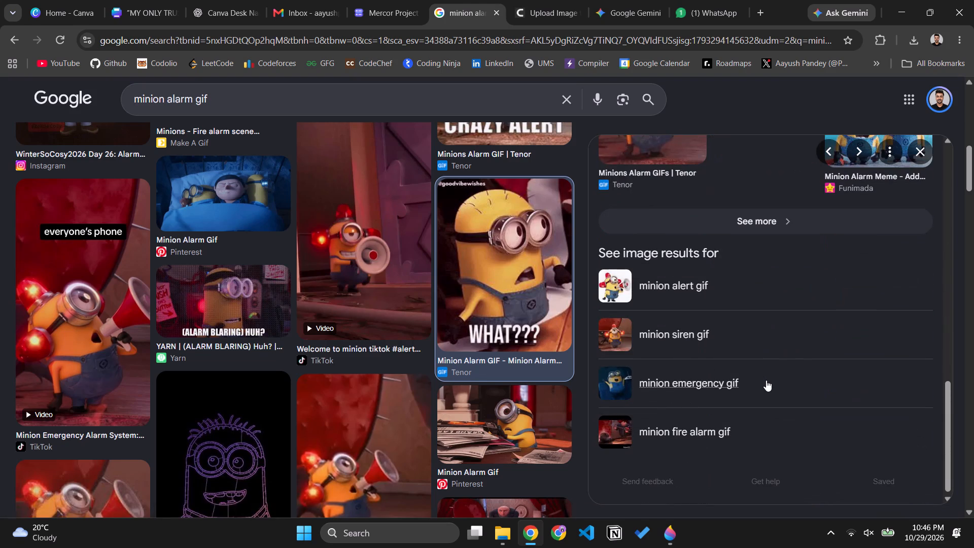
pyautogui.scroll(-1, 766, 380)
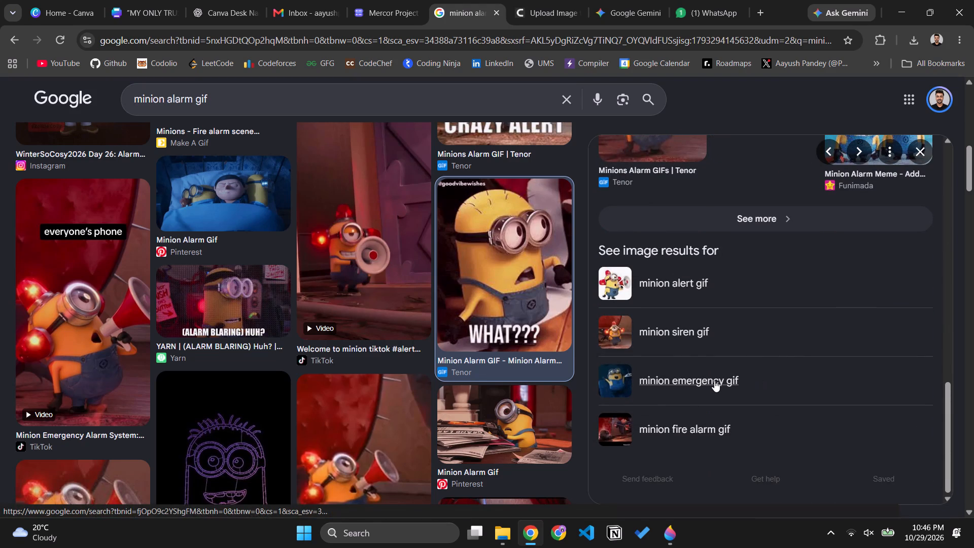
pyautogui.scroll(-3, 277, 377)
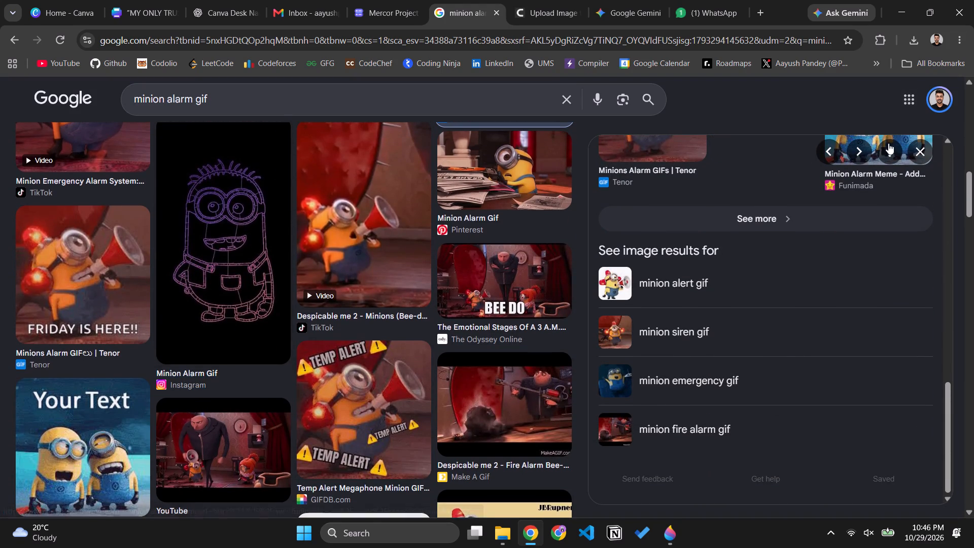
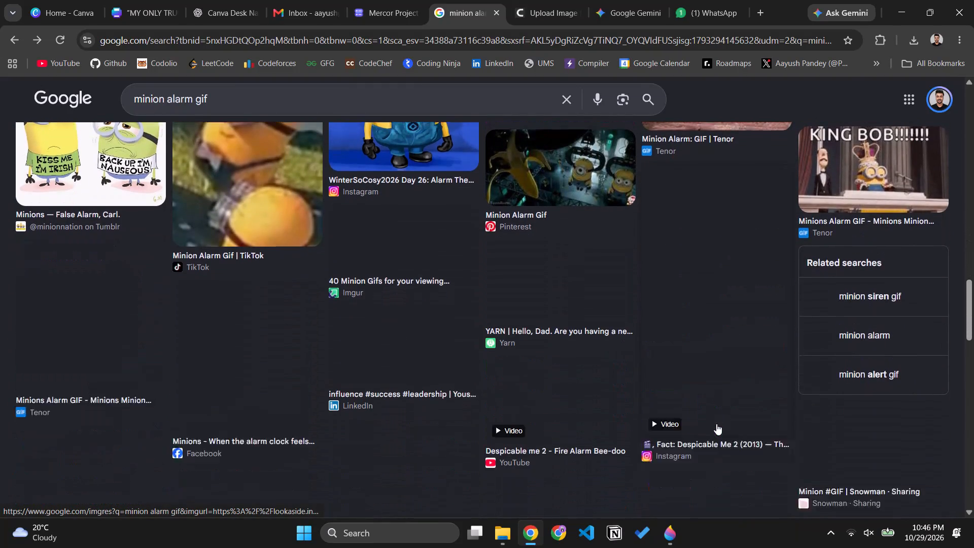
# Look through the "minion alarm gif" image results for a Minion picture suitable for the nameplate.
pyautogui.scroll(-3, 716, 424)
pyautogui.scroll(5, 716, 424)
pyautogui.scroll(-1, 716, 424)
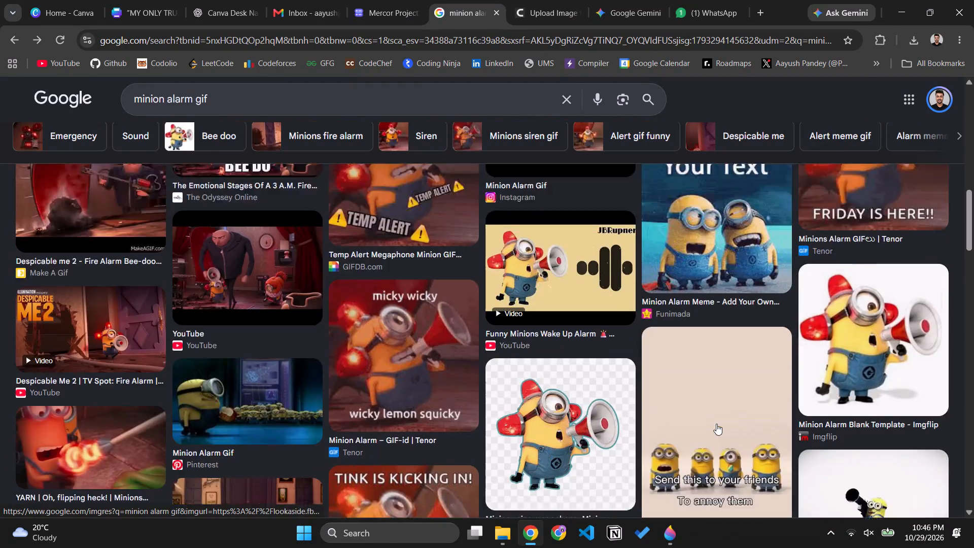
pyautogui.scroll(-1, 716, 424)
pyautogui.scroll(5, 716, 424)
pyautogui.hscroll(1, 716, 424)
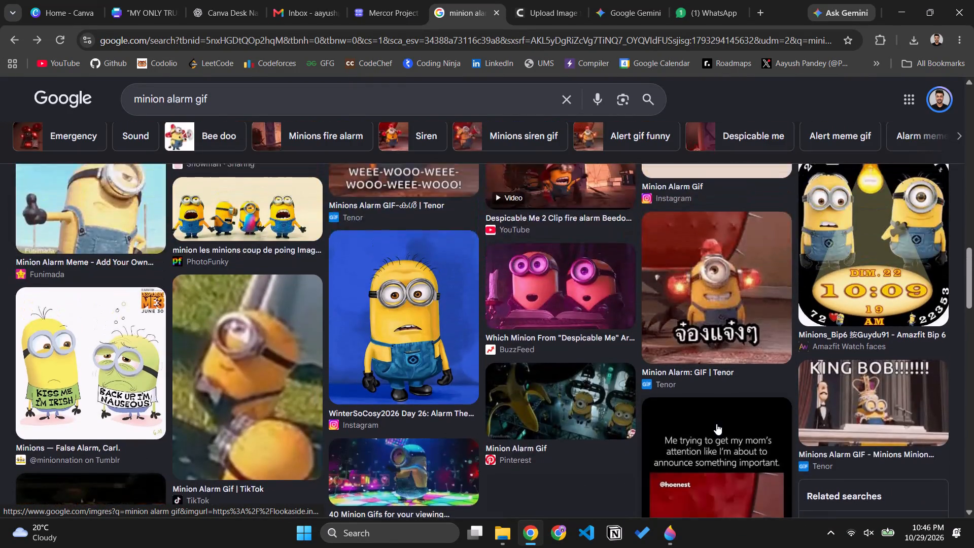
pyautogui.hscroll(1, 716, 424)
pyautogui.scroll(-3, 716, 424)
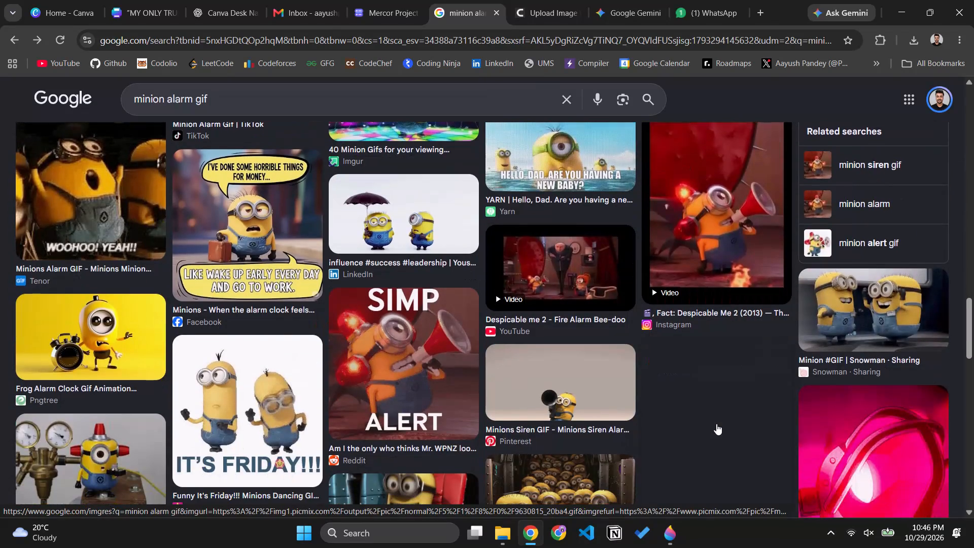
pyautogui.scroll(-7, 716, 424)
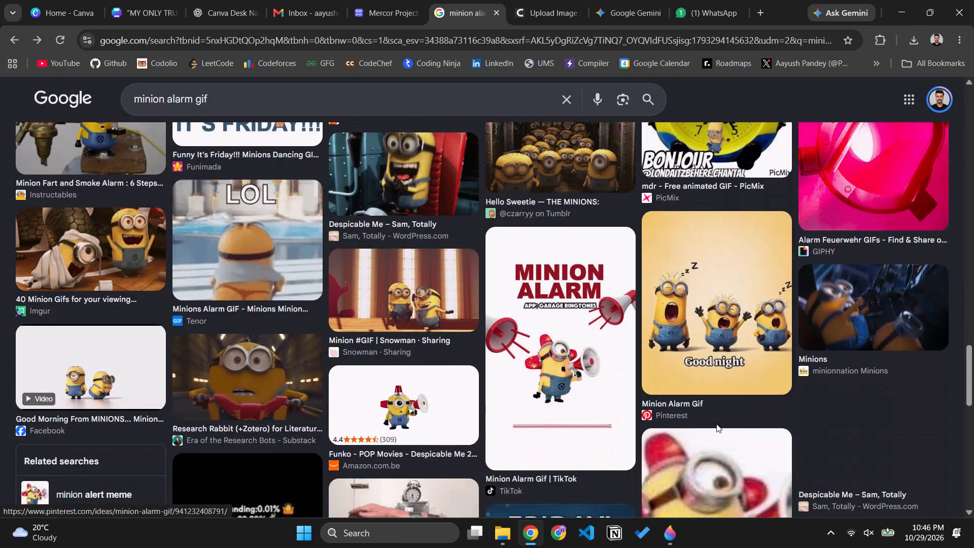
# Preview the "Despicable Me – Sam, Totally" goggles picture from the minion alarm results, examine its similar images, and close the preview.
pyautogui.scroll(-6, 716, 424)
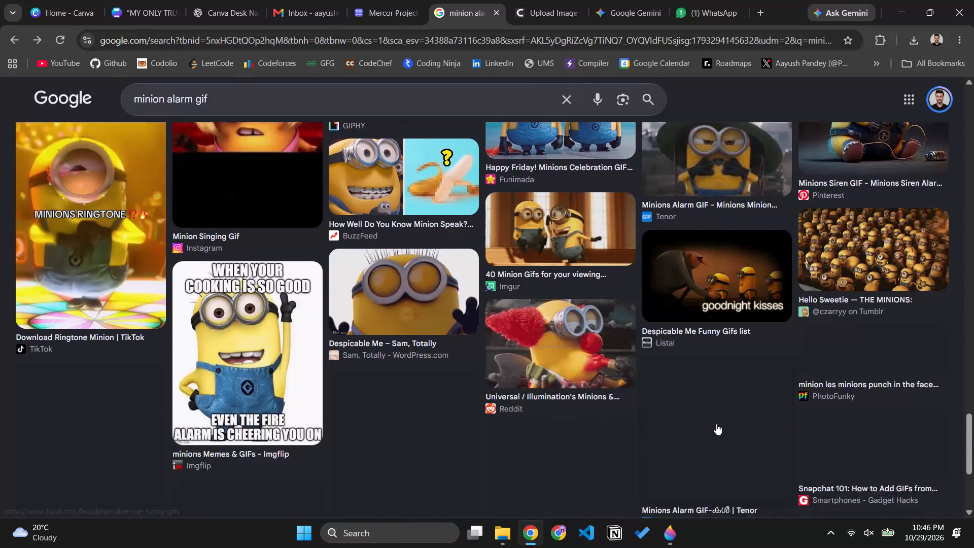
pyautogui.scroll(-1, 716, 424)
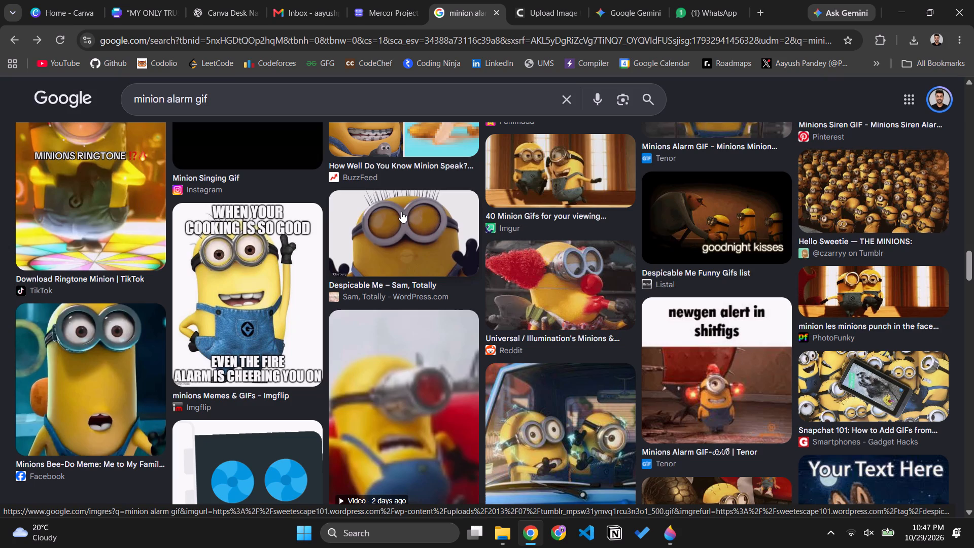
pyautogui.click(401, 212)
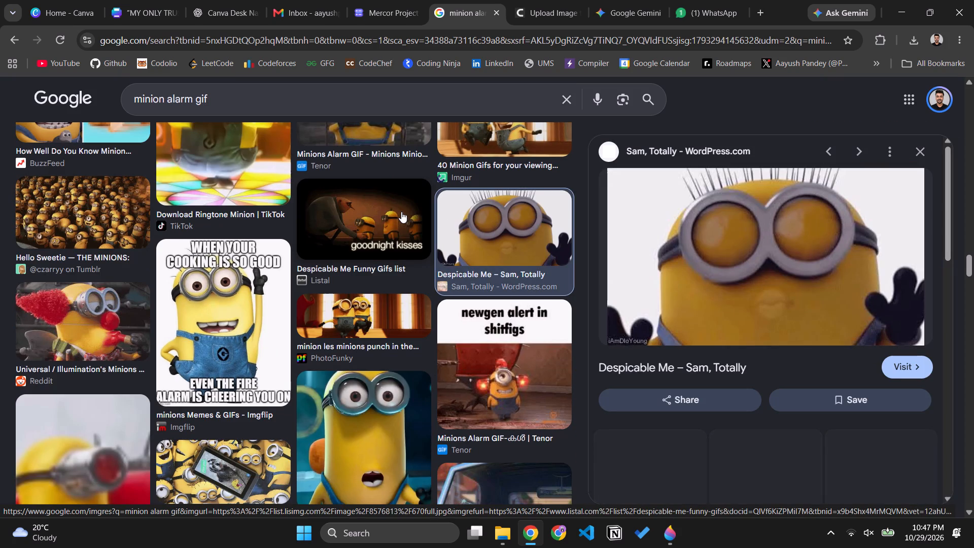
pyautogui.scroll(-1, 566, 367)
pyautogui.scroll(-5, 734, 382)
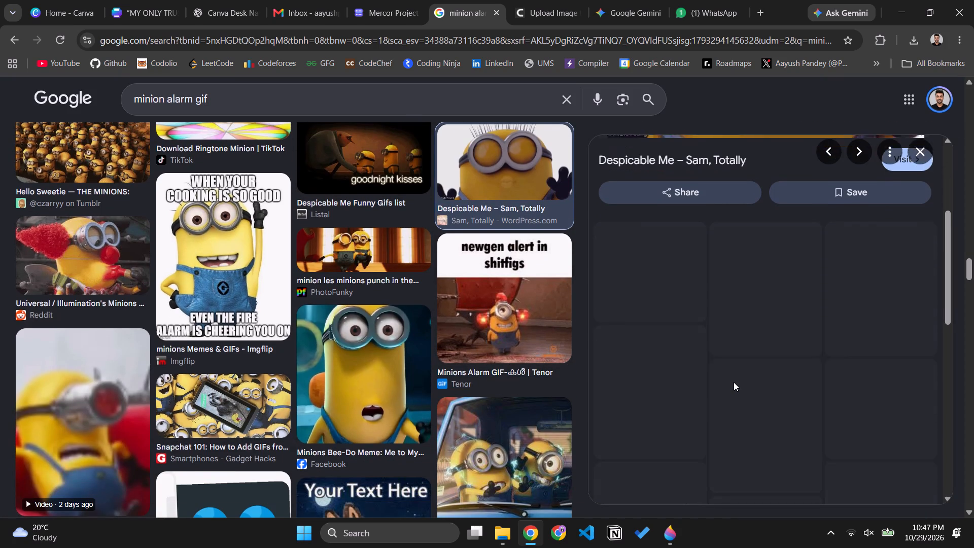
pyautogui.scroll(3, 734, 382)
pyautogui.scroll(-3, 734, 382)
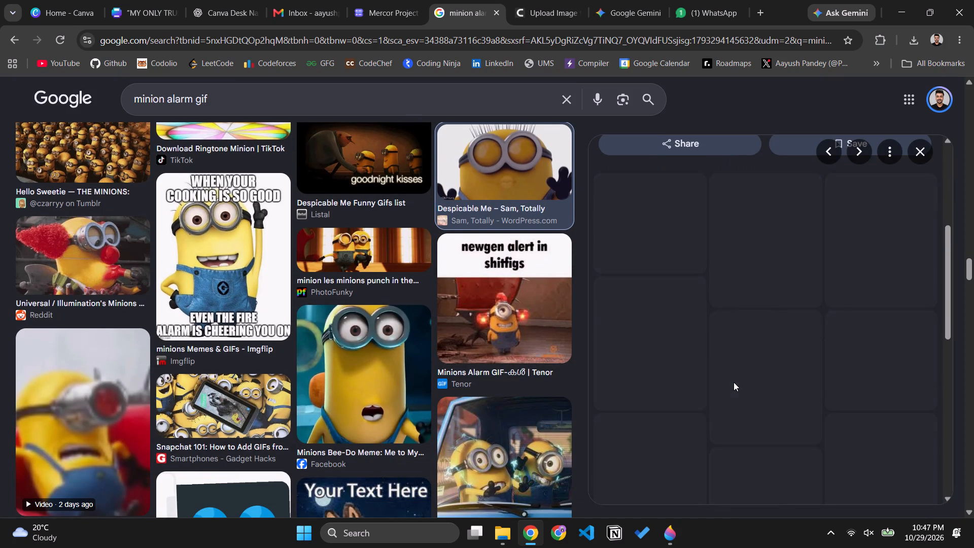
pyautogui.scroll(-3, 734, 382)
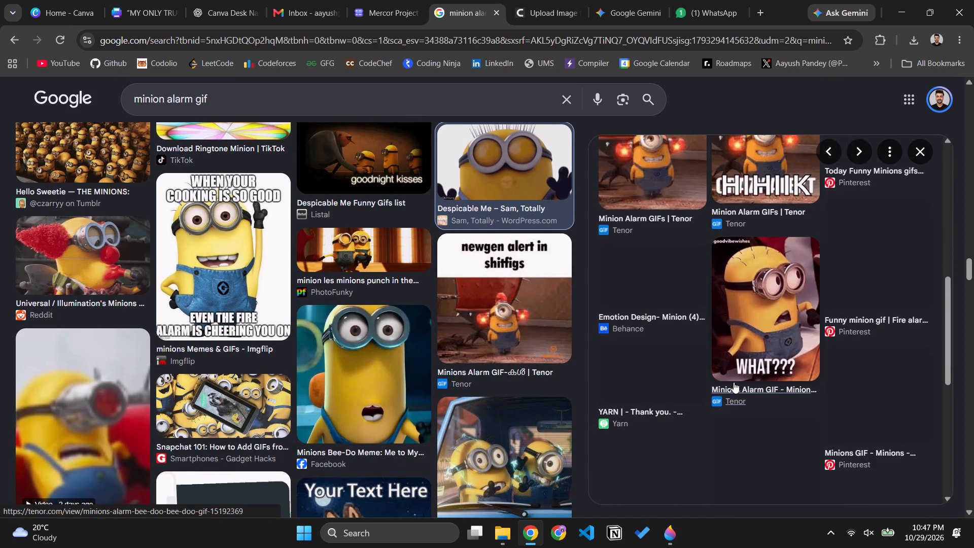
pyautogui.scroll(3, 734, 382)
pyautogui.scroll(-1, 734, 382)
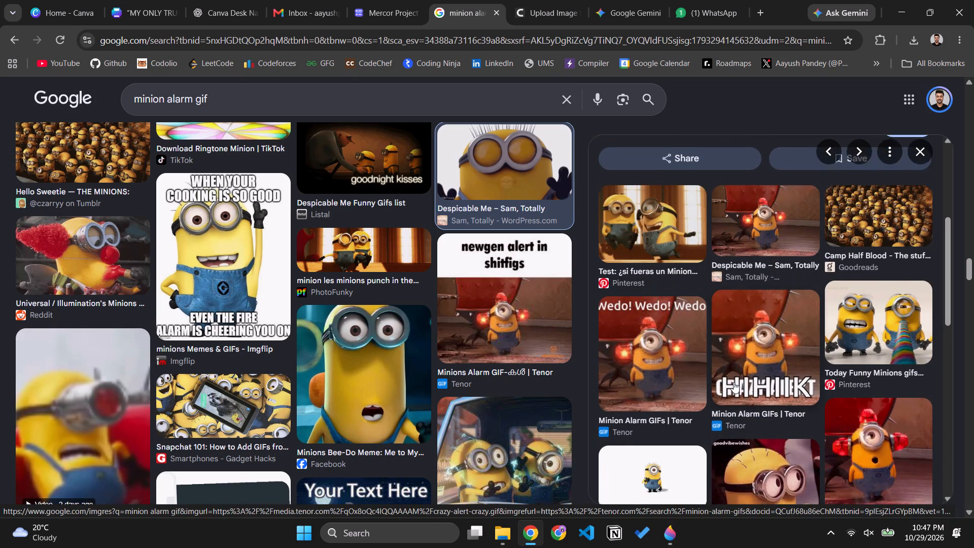
pyautogui.scroll(-5, 734, 382)
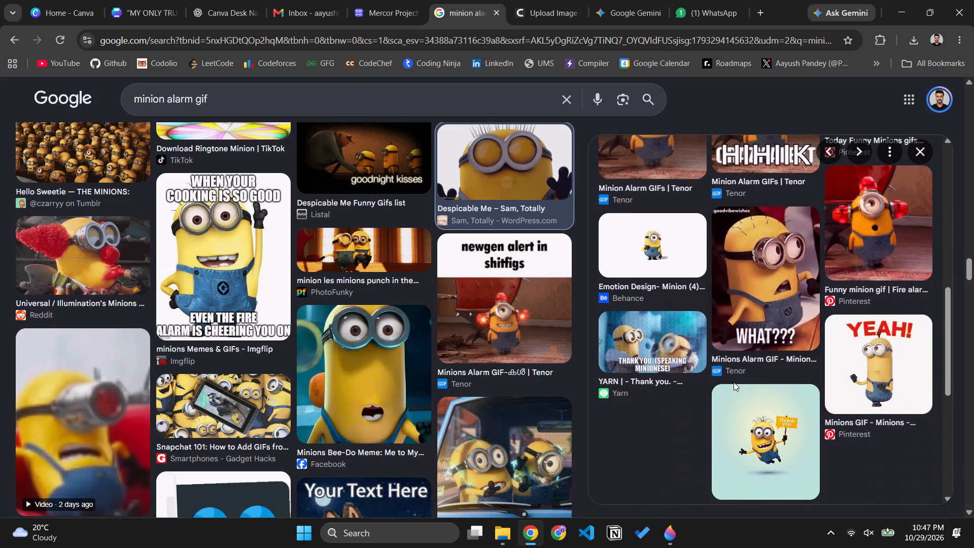
pyautogui.scroll(-1, 734, 382)
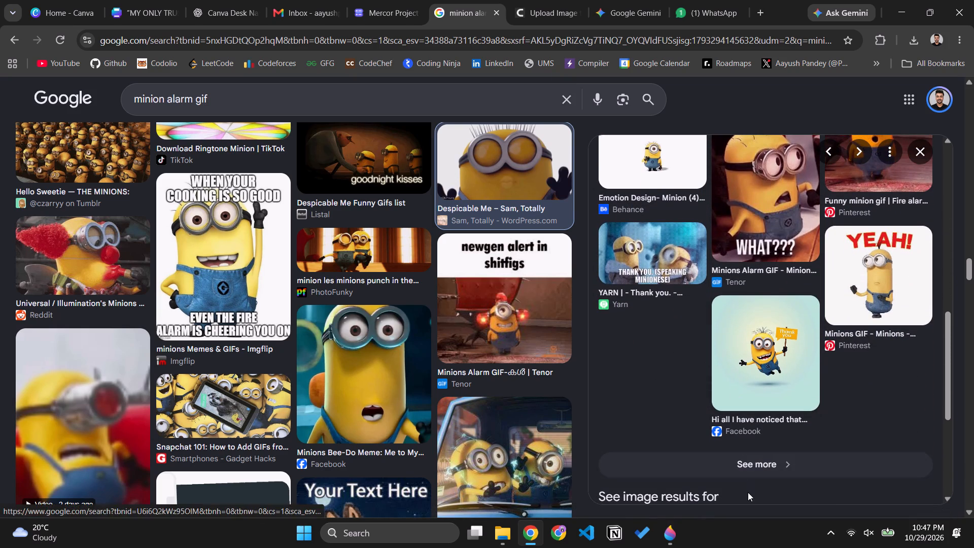
pyautogui.scroll(-3, 770, 449)
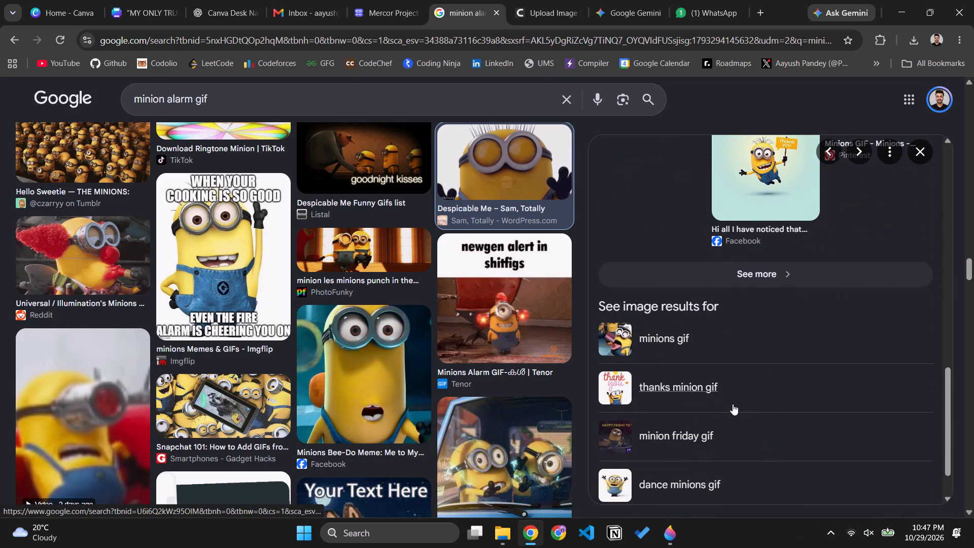
pyautogui.scroll(-2, 733, 404)
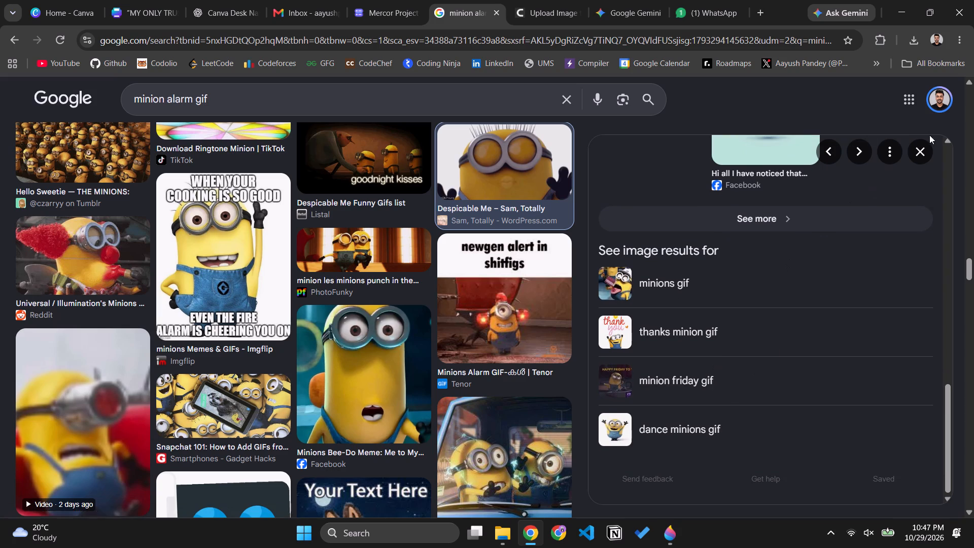
pyautogui.click(924, 151)
# Look further through the "minion alarm gif" results for a Minion picture suitable for the nameplate.
pyautogui.scroll(-4, 662, 322)
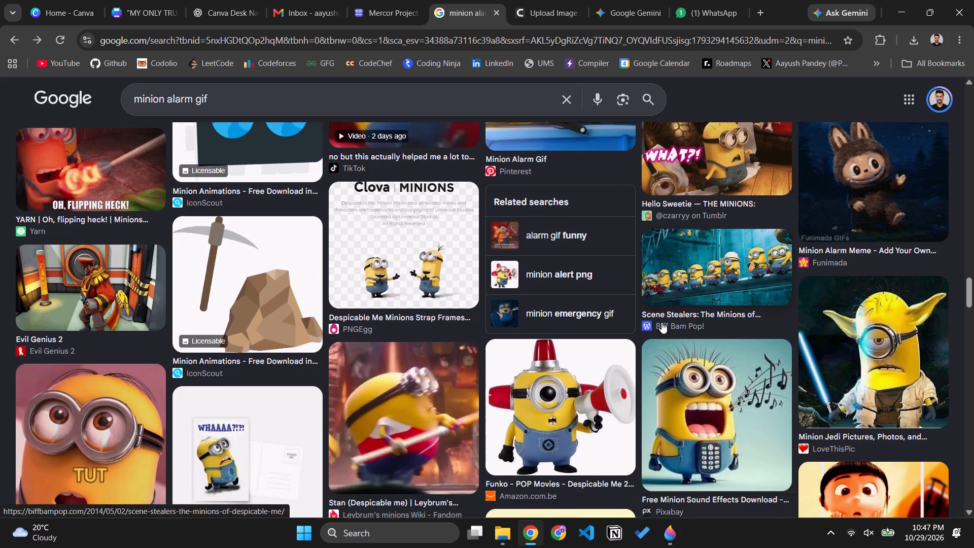
pyautogui.scroll(-4, 662, 322)
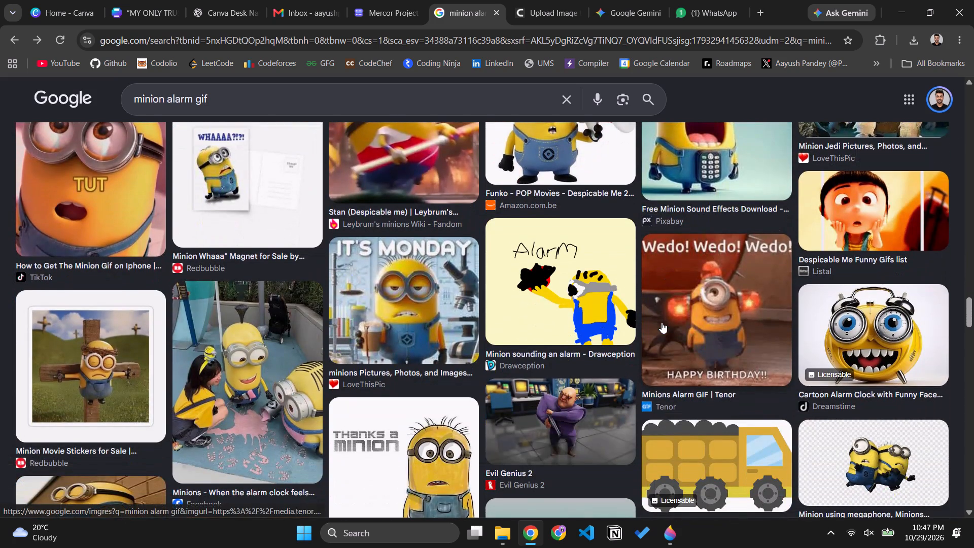
pyautogui.scroll(-6, 662, 322)
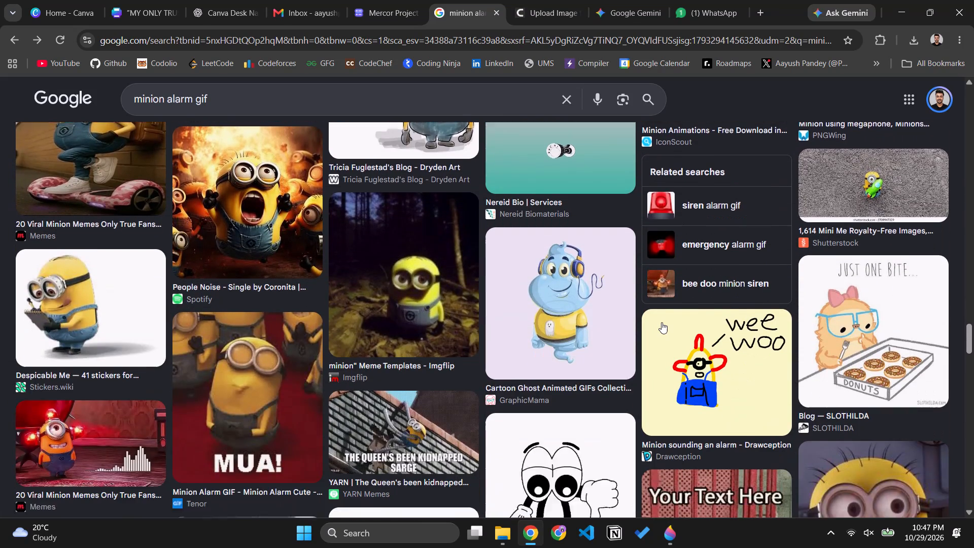
pyautogui.scroll(-4, 662, 322)
pyautogui.scroll(2, 662, 322)
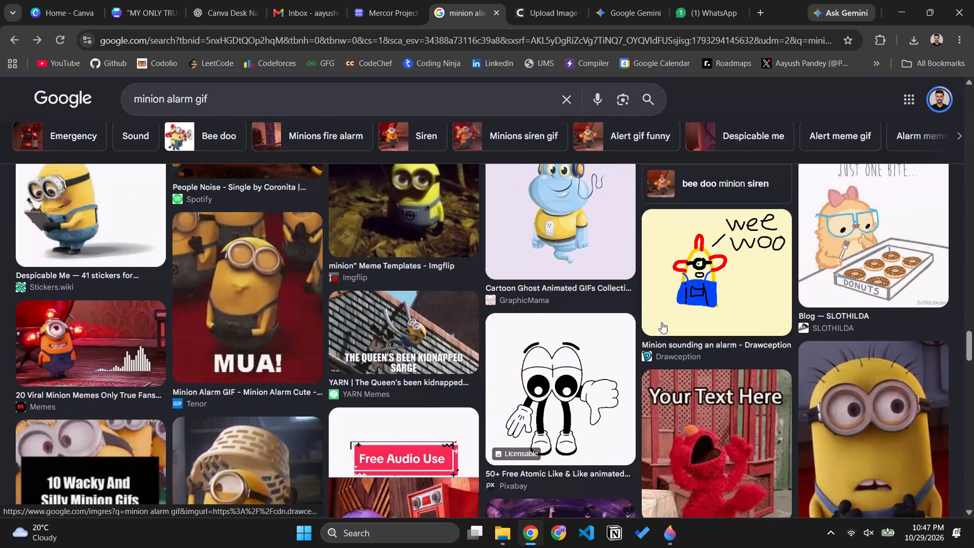
# Preview the Tenor "MUA!" Minion GIF, examine its similar images, and return to the large preview.
pyautogui.click(252, 303)
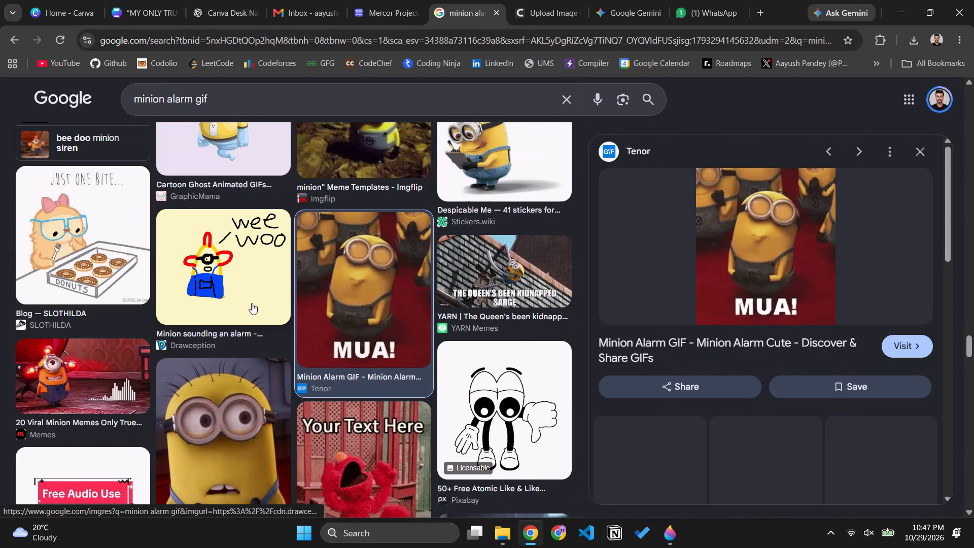
pyautogui.scroll(-3, 774, 399)
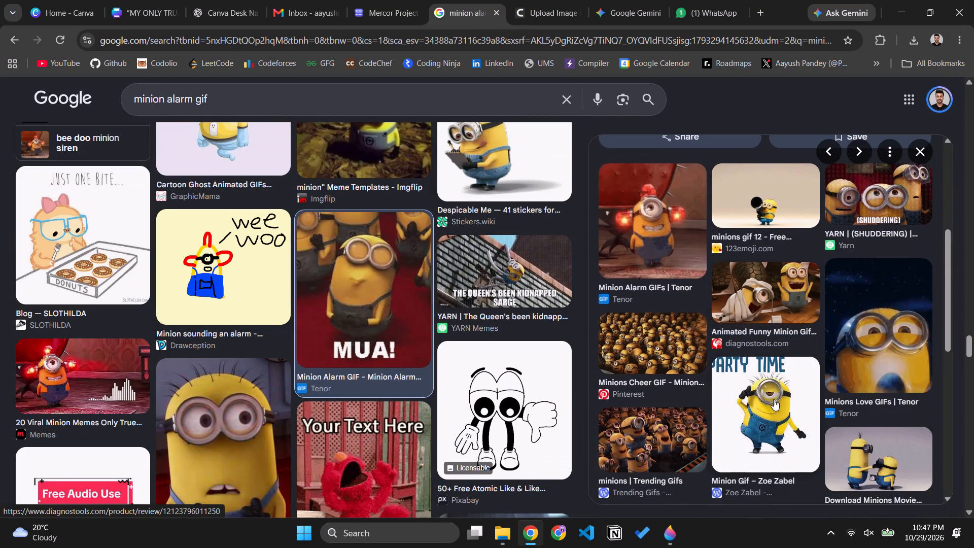
pyautogui.scroll(-7, 774, 399)
pyautogui.scroll(9, 774, 399)
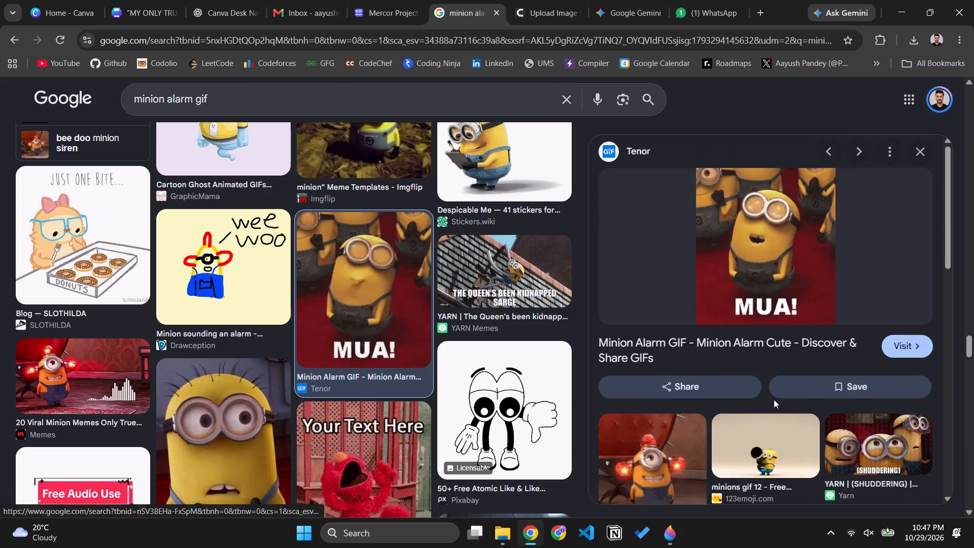
pyautogui.press('space')
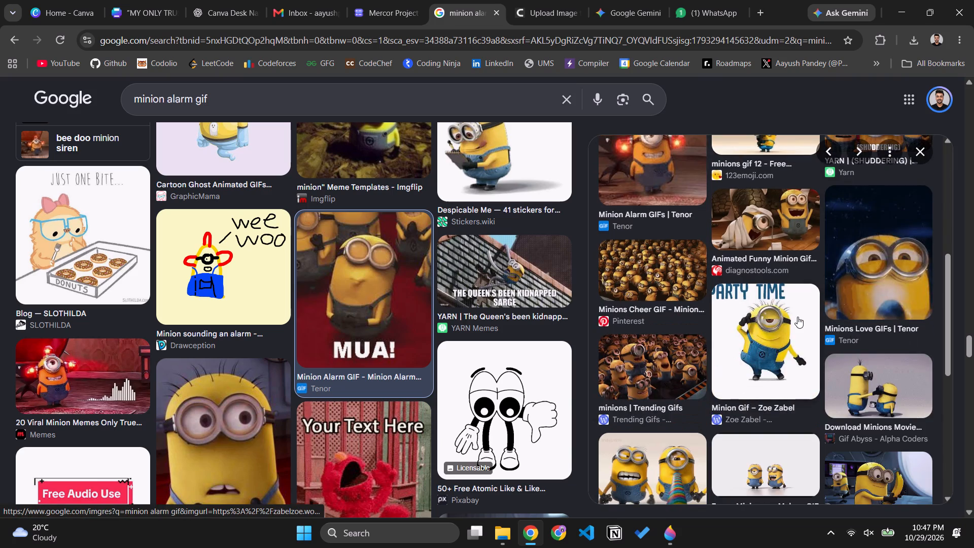
pyautogui.scroll(7, 797, 317)
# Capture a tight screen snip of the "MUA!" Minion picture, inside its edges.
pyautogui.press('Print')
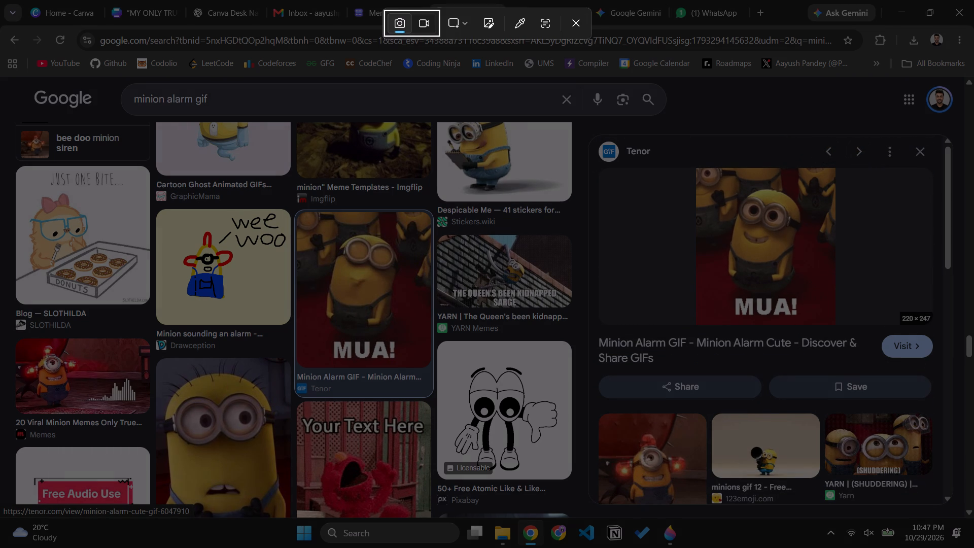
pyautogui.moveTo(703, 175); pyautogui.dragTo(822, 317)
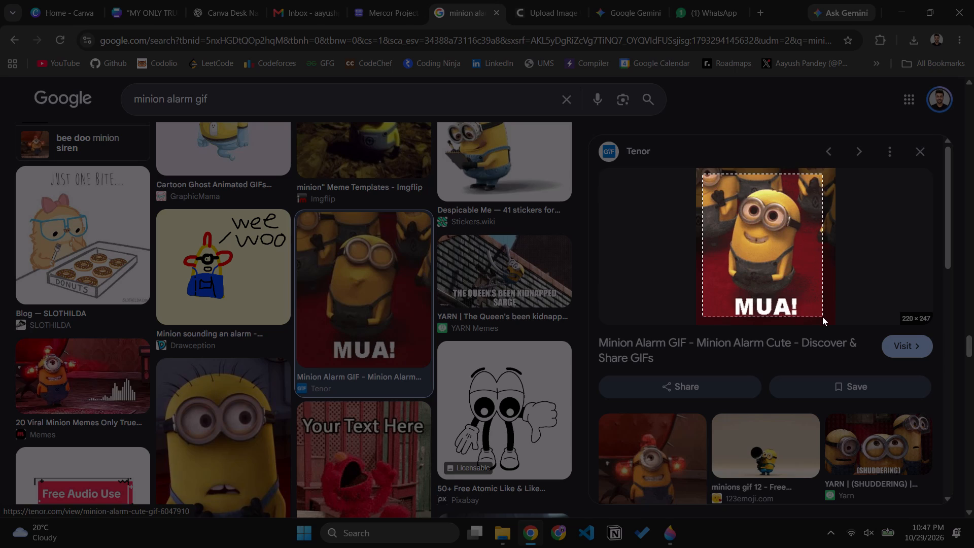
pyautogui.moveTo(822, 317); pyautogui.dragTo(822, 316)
# Capture a screen snip covering the whole "MUA!" Minion picture while the Minion is smiling.
pyautogui.press('Print')
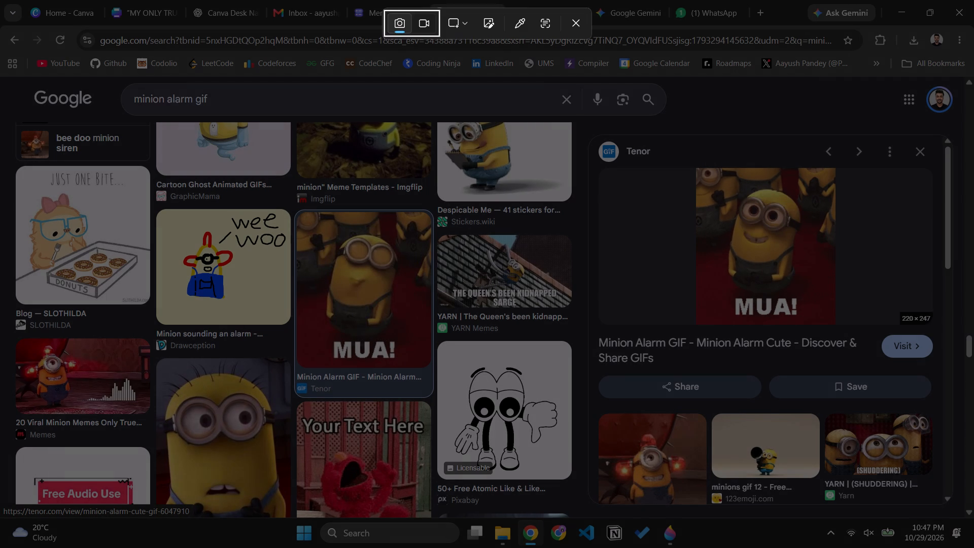
pyautogui.moveTo(696, 166); pyautogui.dragTo(860, 299)
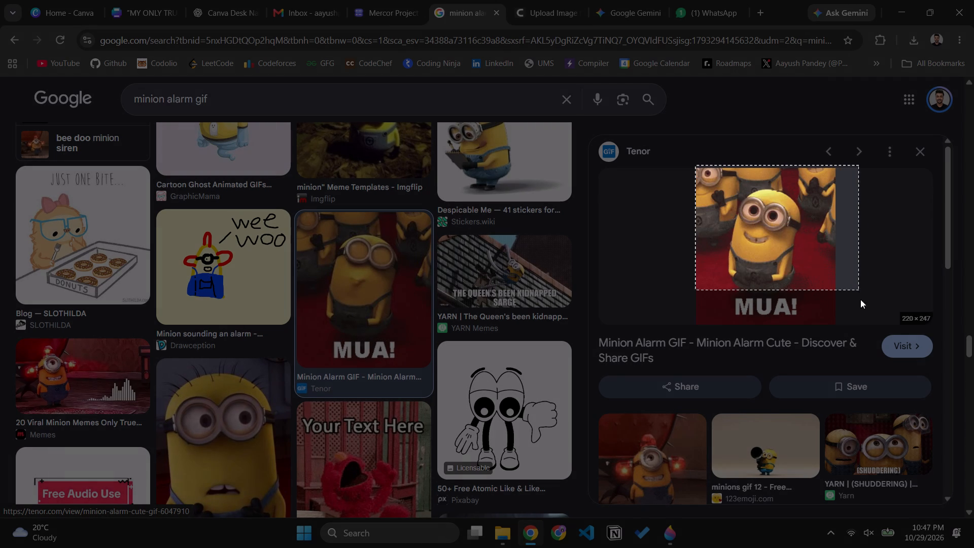
pyautogui.moveTo(860, 299); pyautogui.dragTo(831, 324)
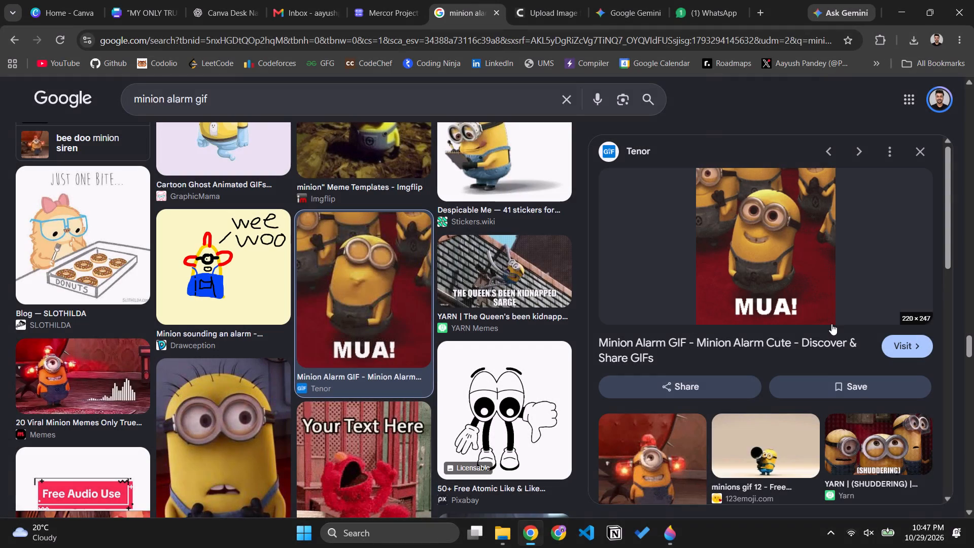
# Switch to Paint 3D, paste the captured Minion picture into a new project, and crop the canvas to it.
pyautogui.click(673, 544)
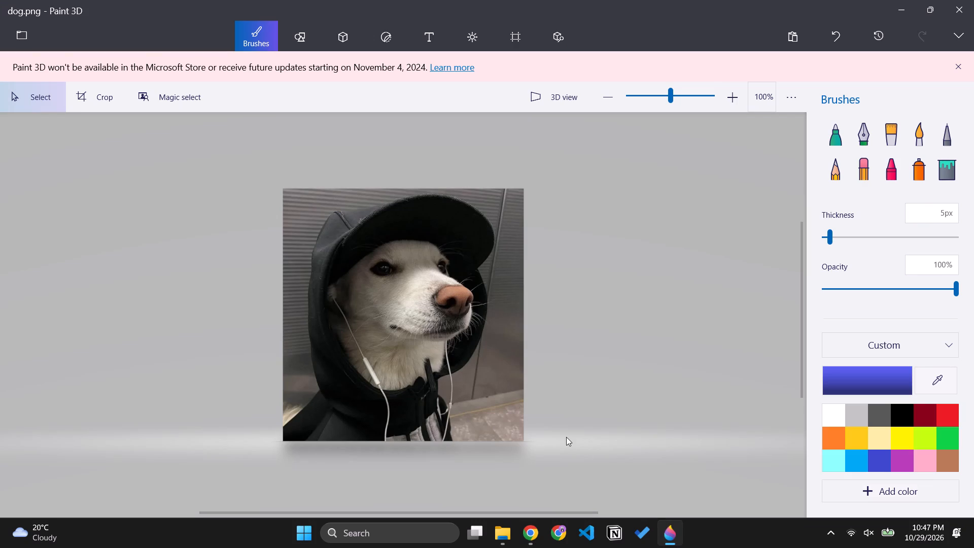
pyautogui.hotkey('ctrl', 'n')
pyautogui.hotkey('ctrl', 'v')
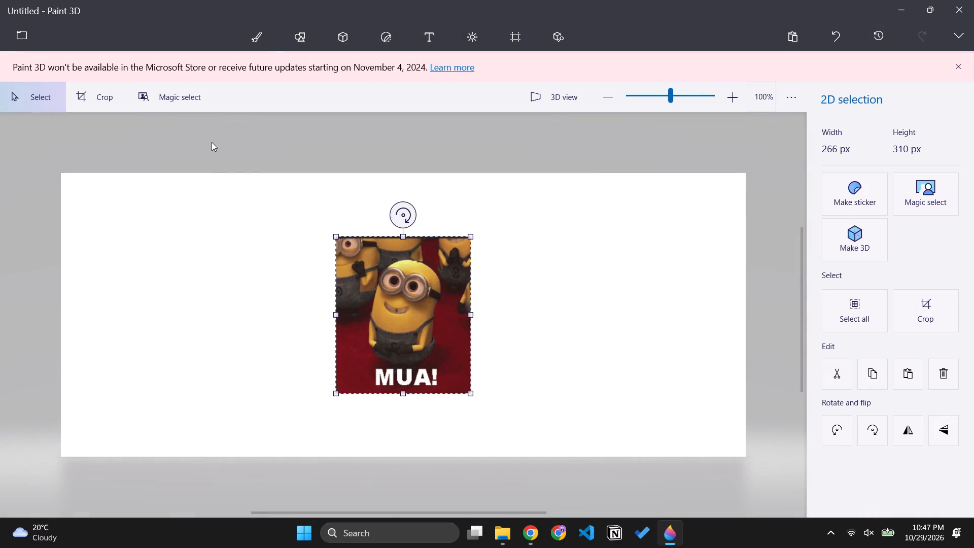
pyautogui.click(118, 98)
# Save the cropped Minion picture to the Desktop as a PNG named mua.
pyautogui.hotkey('ctrl', 's')
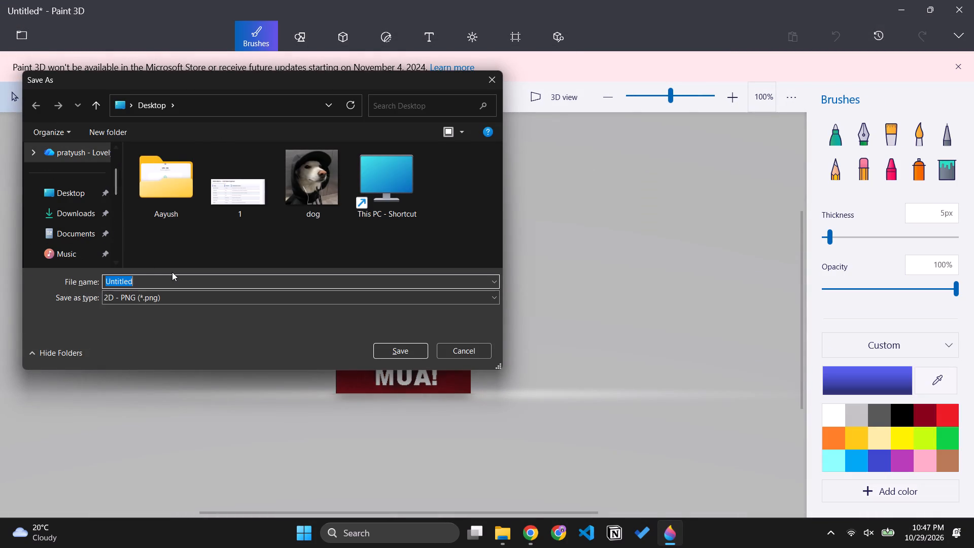
pyautogui.write('mua')
pyautogui.press('Return')
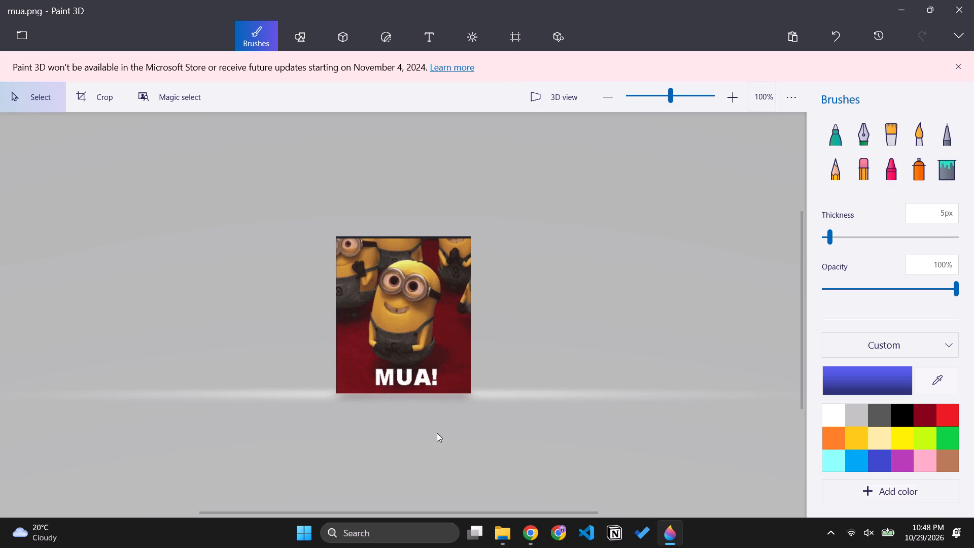
# Switch to the Canva desk nameplate chat in ChatGPT, paste the captured Minion picture, and send it.
pyautogui.click(532, 538)
pyautogui.click(254, 0)
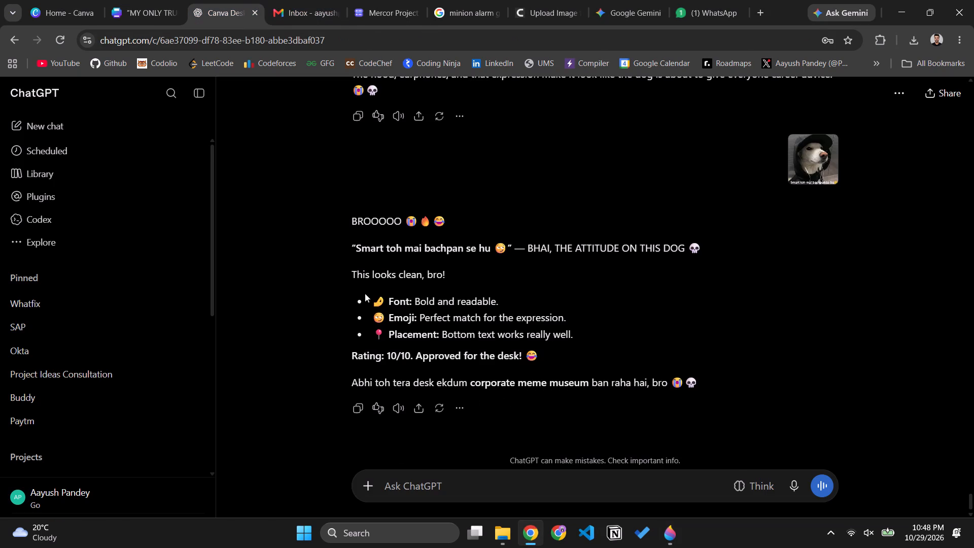
pyautogui.hotkey('ctrl', 'v')
pyautogui.press('Return')
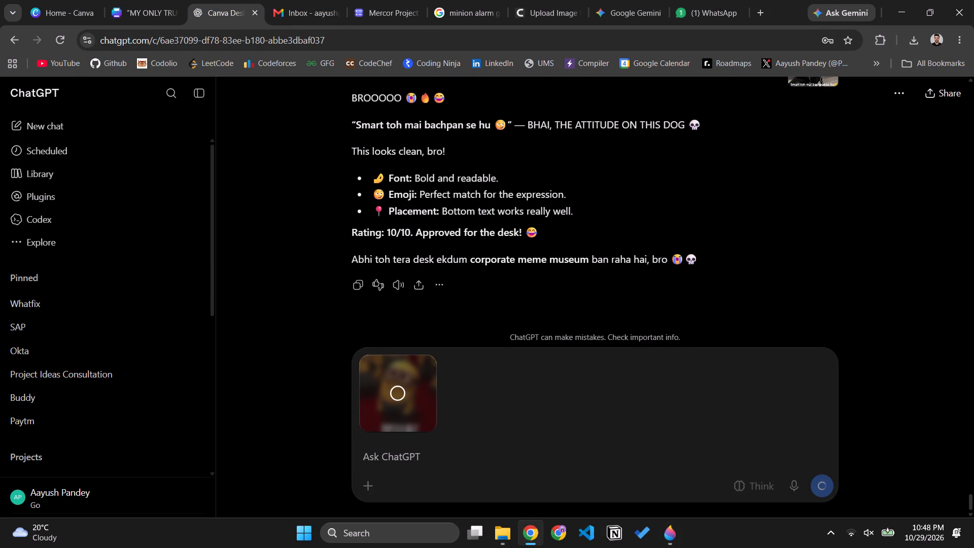
# Return to the Canva nameplate design, add a fourth page, and paste the "MUA!" Minion picture onto it.
pyautogui.click(187, 0)
pyautogui.click(128, 0)
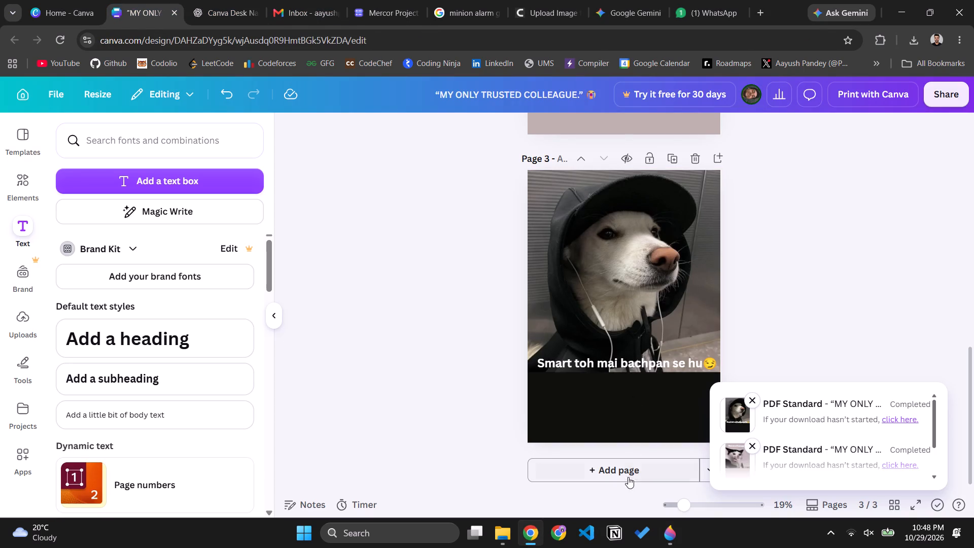
pyautogui.click(628, 480)
pyautogui.hotkey('ctrl', 'v')
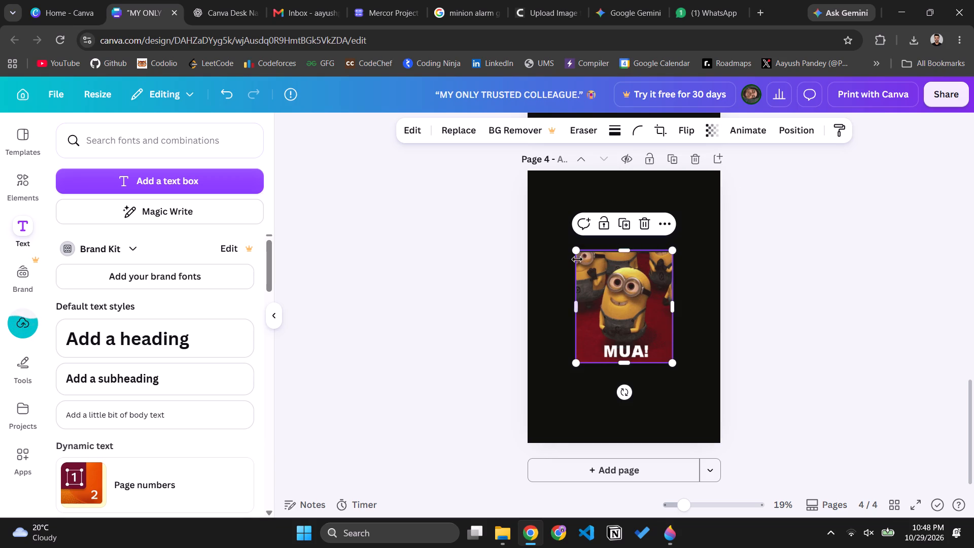
# Align the Minion picture with the top of page 4 and enlarge it to span the full page width.
pyautogui.moveTo(574, 250); pyautogui.dragTo(535, 187)
pyautogui.moveTo(587, 246); pyautogui.dragTo(584, 232)
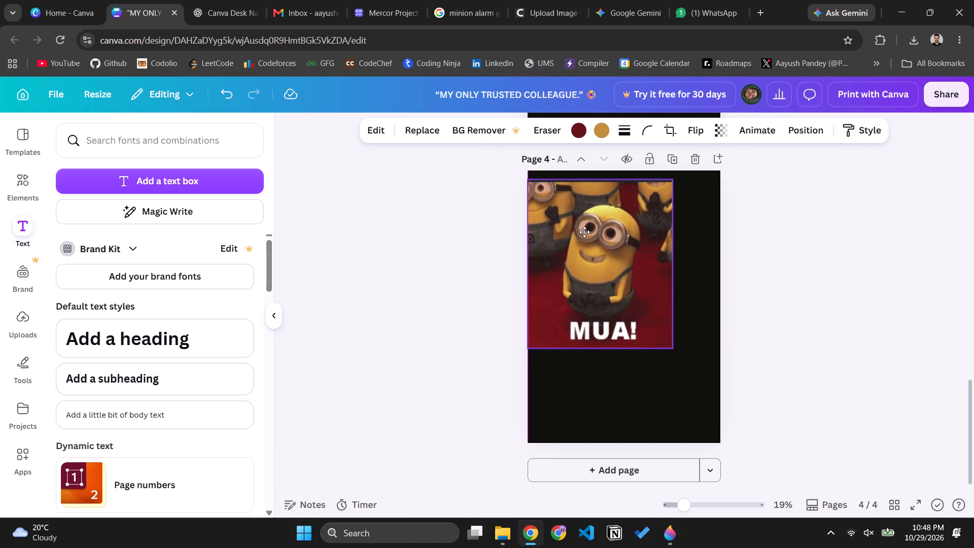
pyautogui.moveTo(584, 232); pyautogui.dragTo(584, 223)
pyautogui.moveTo(672, 339); pyautogui.dragTo(673, 340)
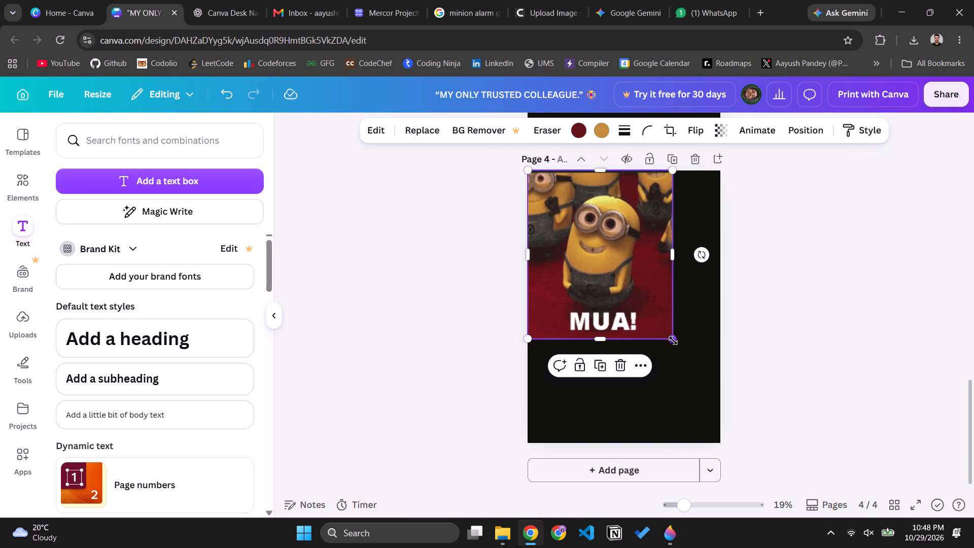
pyautogui.moveTo(673, 340); pyautogui.dragTo(733, 384)
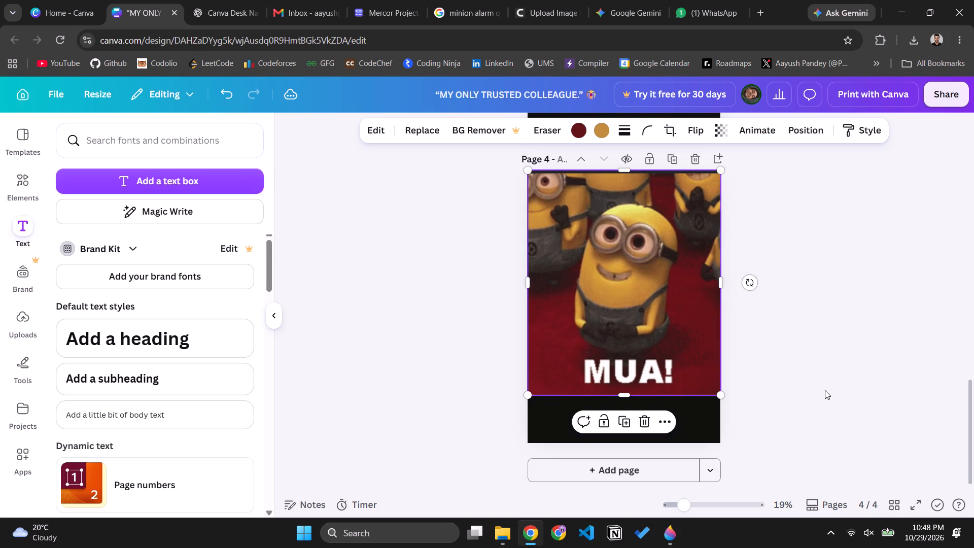
# Nudge the Minion picture slightly up and left on page 4, and adjust its right edge to meet the page edge.
pyautogui.click(825, 390)
pyautogui.click(640, 292)
pyautogui.press('Up')
pyautogui.press('Up')
pyautogui.press('Up')
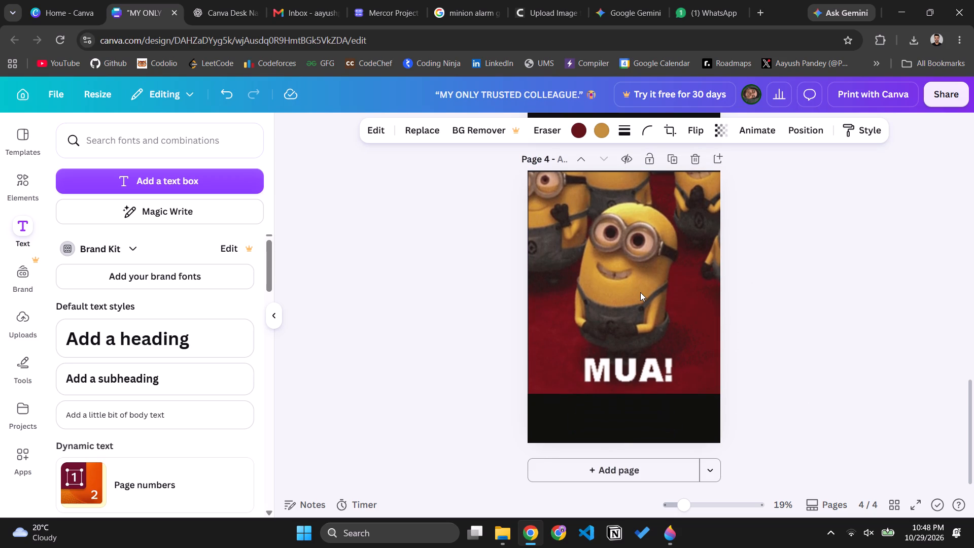
pyautogui.press('Up')
pyautogui.press('Up')
pyautogui.press('Up')
pyautogui.press('Left')
pyautogui.press('Left')
pyautogui.press('Left')
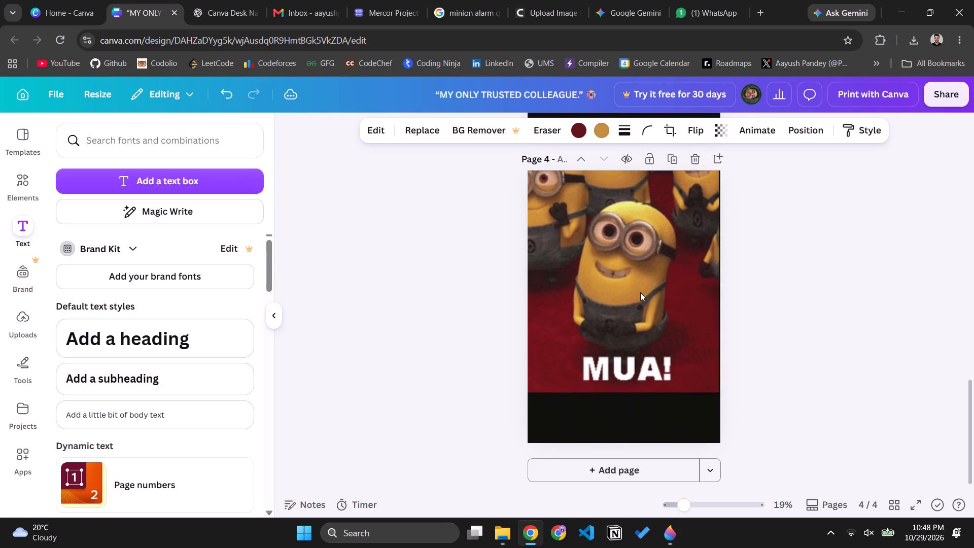
pyautogui.press('Up')
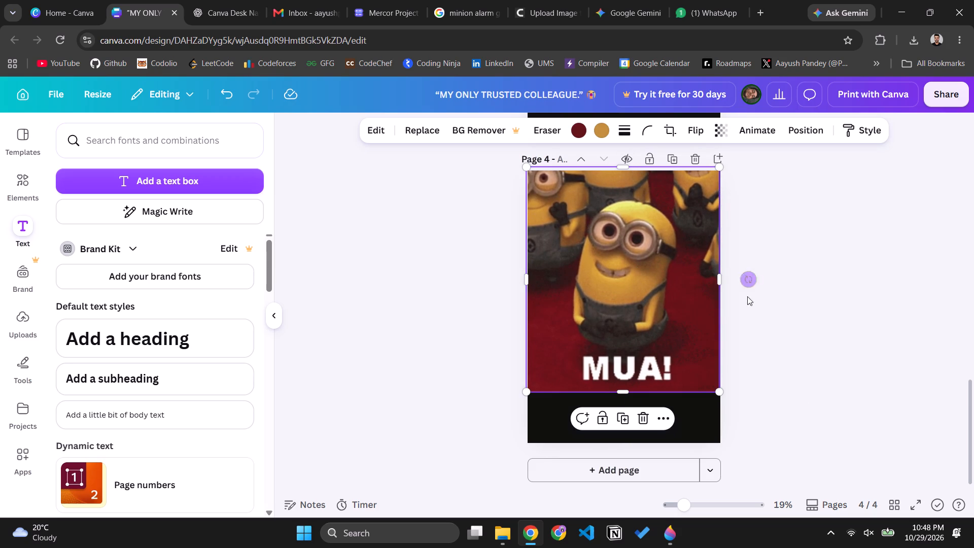
pyautogui.click(718, 278)
pyautogui.click(766, 344)
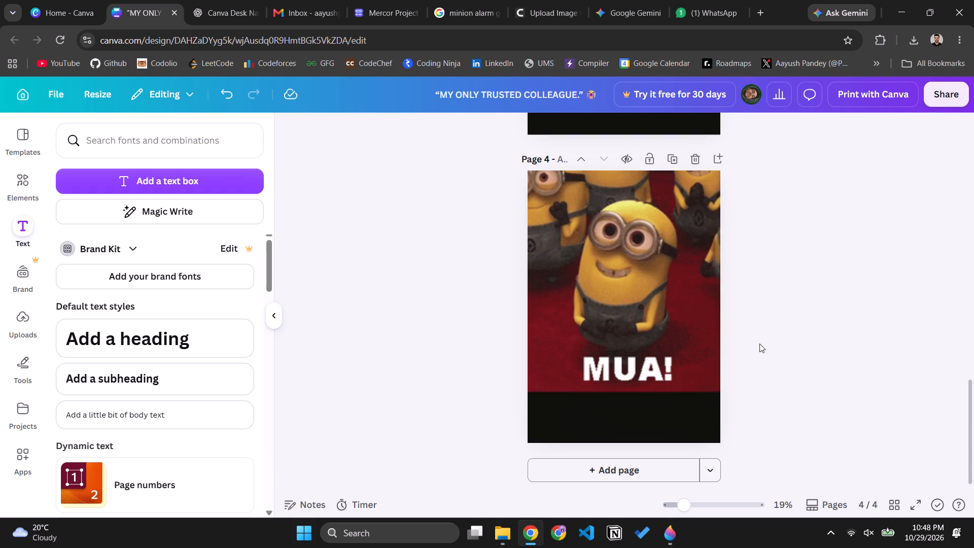
# Set the page 4 background to the dark red taken from the Minion picture's photo colors.
pyautogui.click(656, 431)
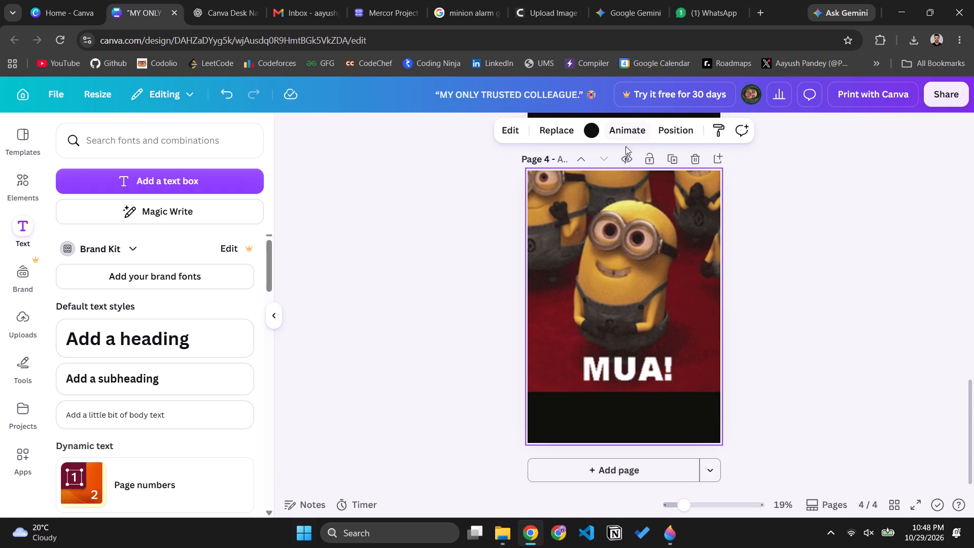
pyautogui.click(599, 133)
pyautogui.click(99, 399)
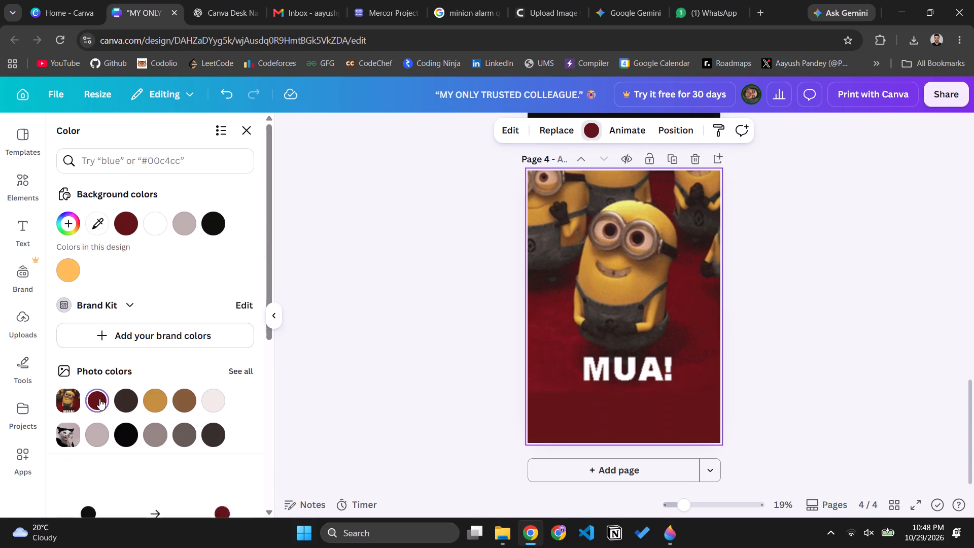
pyautogui.click(430, 388)
pyautogui.click(457, 384)
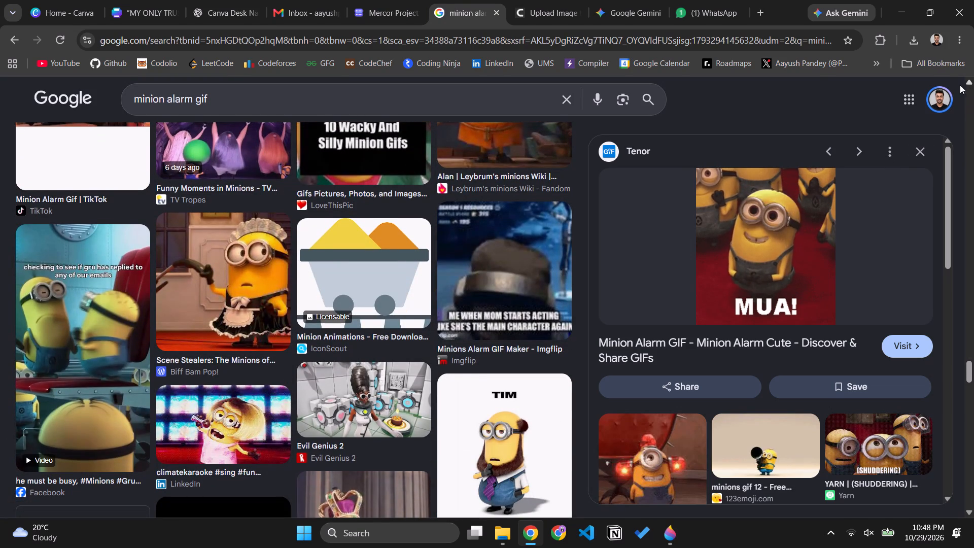
pyautogui.click(921, 157)
pyautogui.scroll(-1, 536, 425)
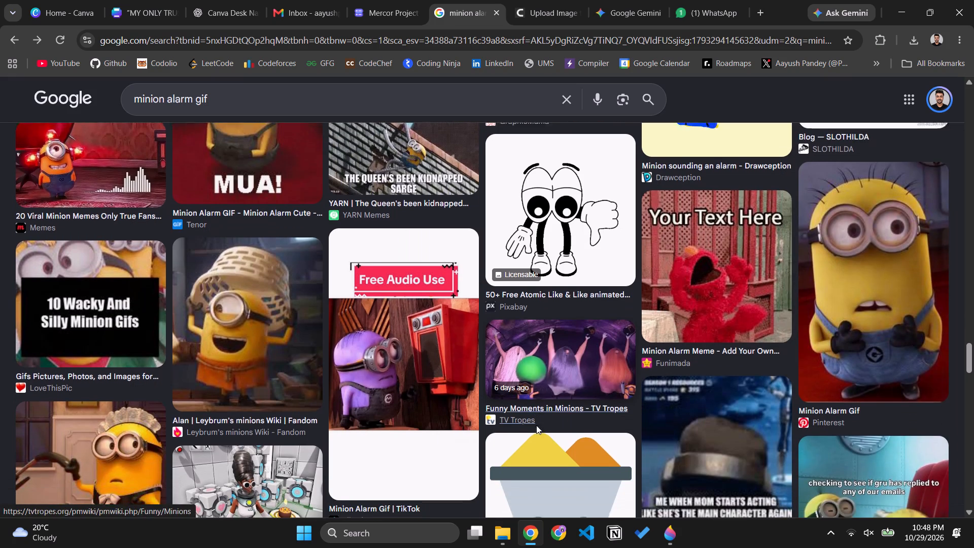
pyautogui.scroll(-5, 536, 425)
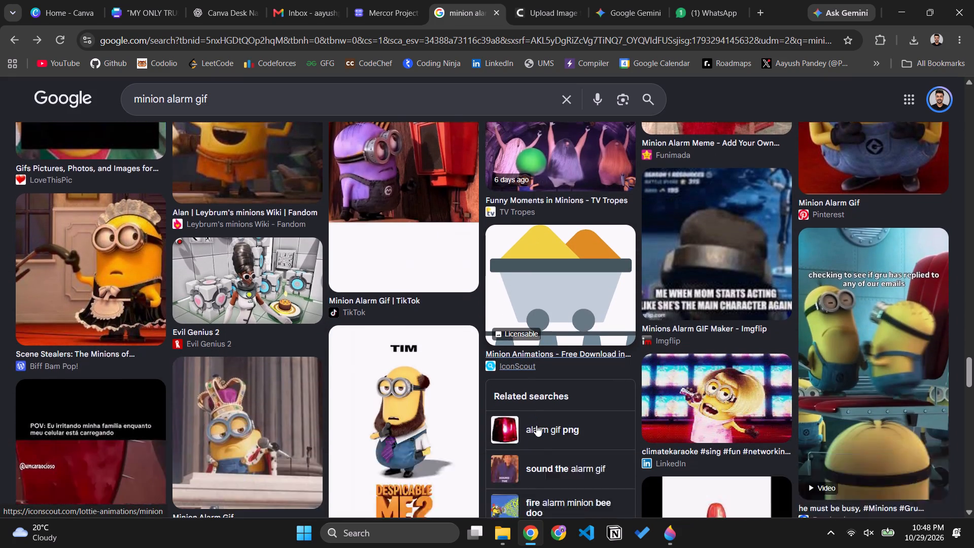
pyautogui.scroll(-11, 536, 425)
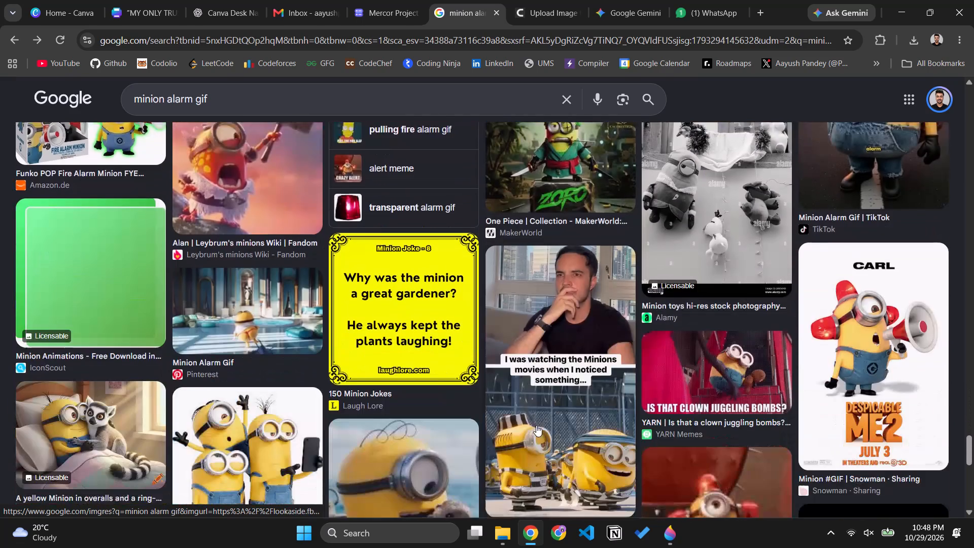
pyautogui.scroll(-7, 536, 425)
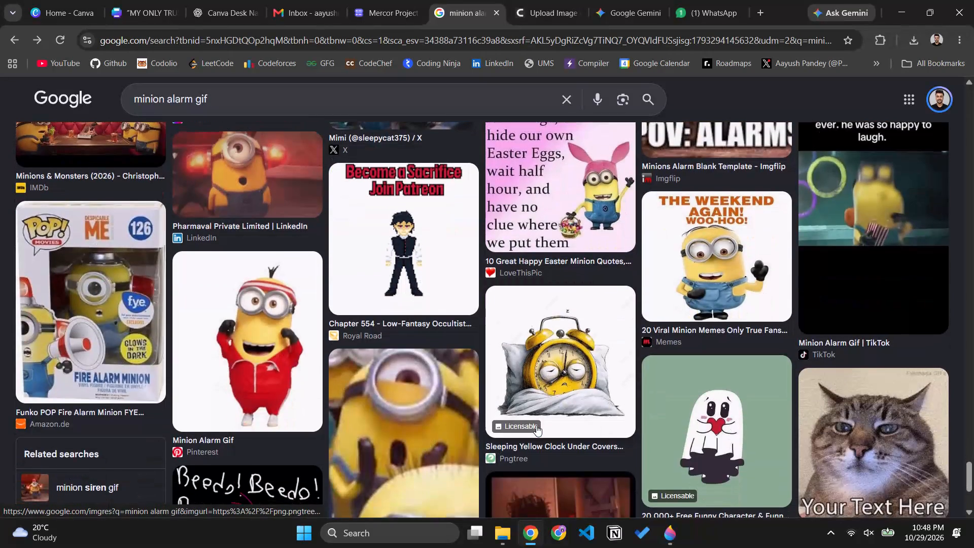
pyautogui.scroll(-7, 536, 425)
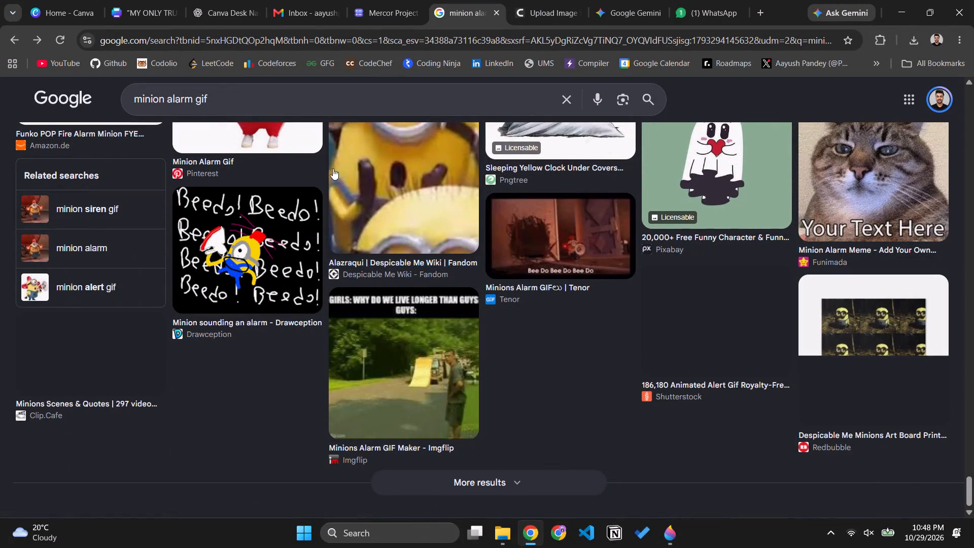
# Search Google Images for "minion banana".
pyautogui.moveTo(228, 100); pyautogui.dragTo(164, 101)
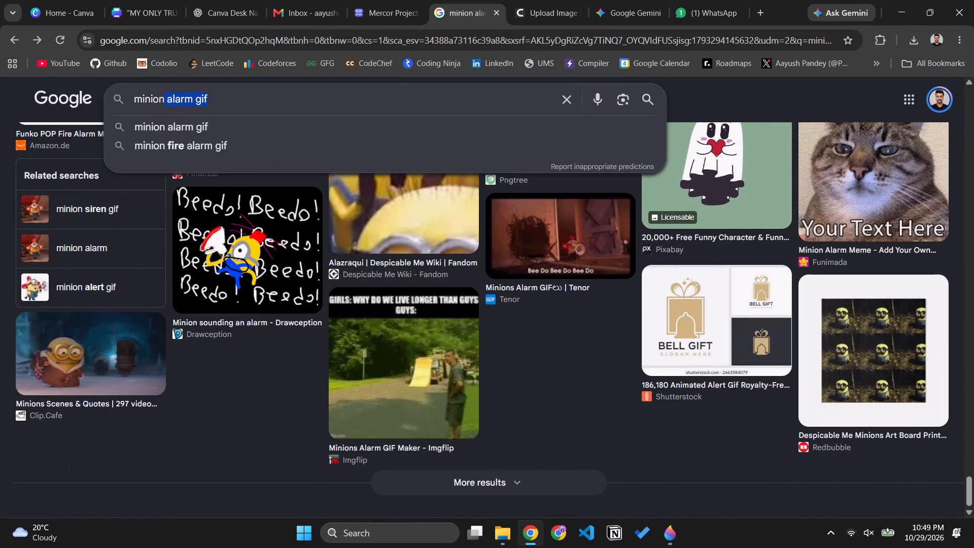
pyautogui.press('b')
pyautogui.press('BackSpace')
pyautogui.press('space')
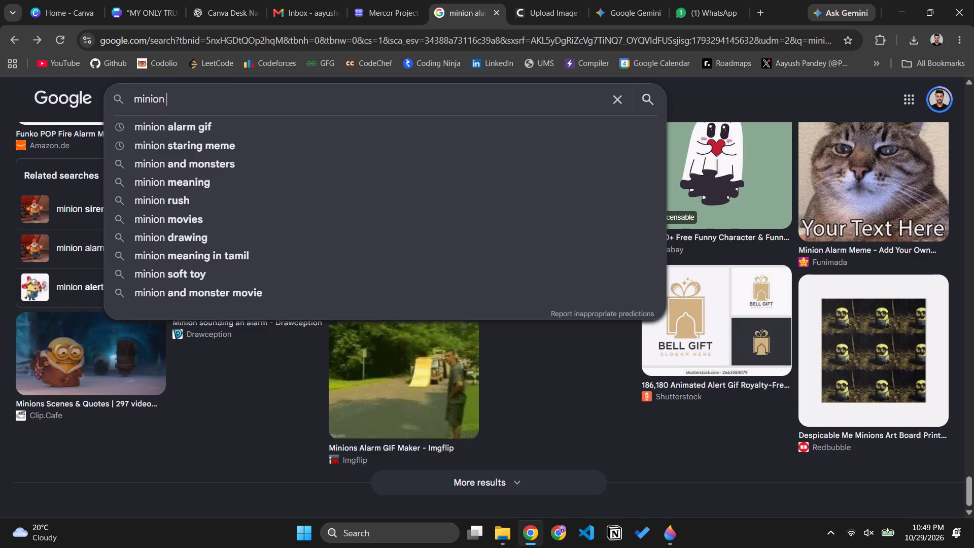
pyautogui.write('banana')
pyautogui.press('Return')
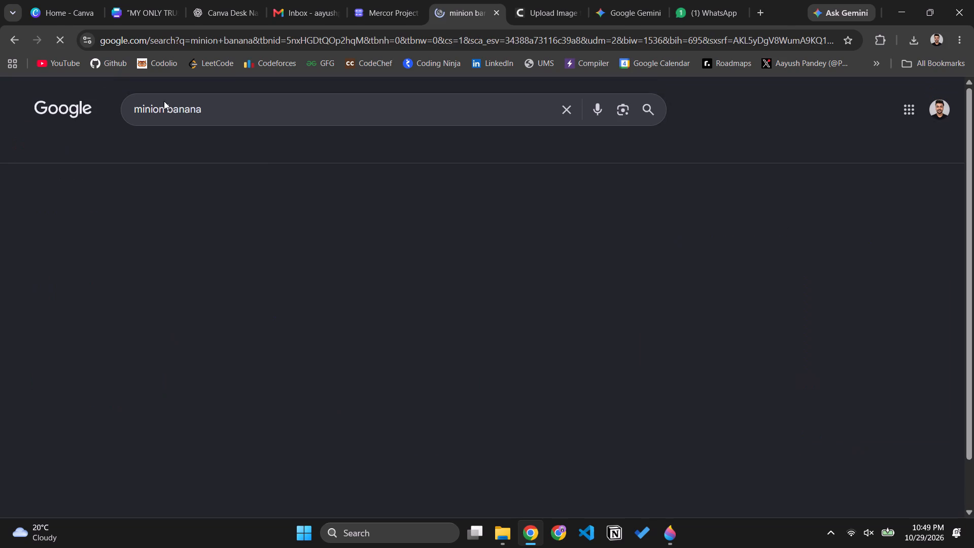
# Browse the "minion banana" image results for a picture suited to another nameplate page.
pyautogui.scroll(-2, 368, 279)
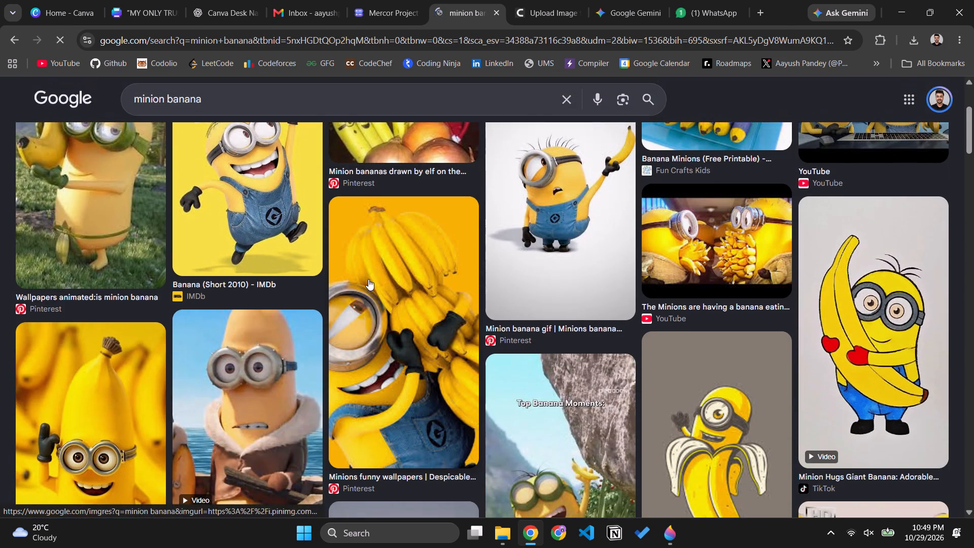
pyautogui.scroll(-6, 368, 279)
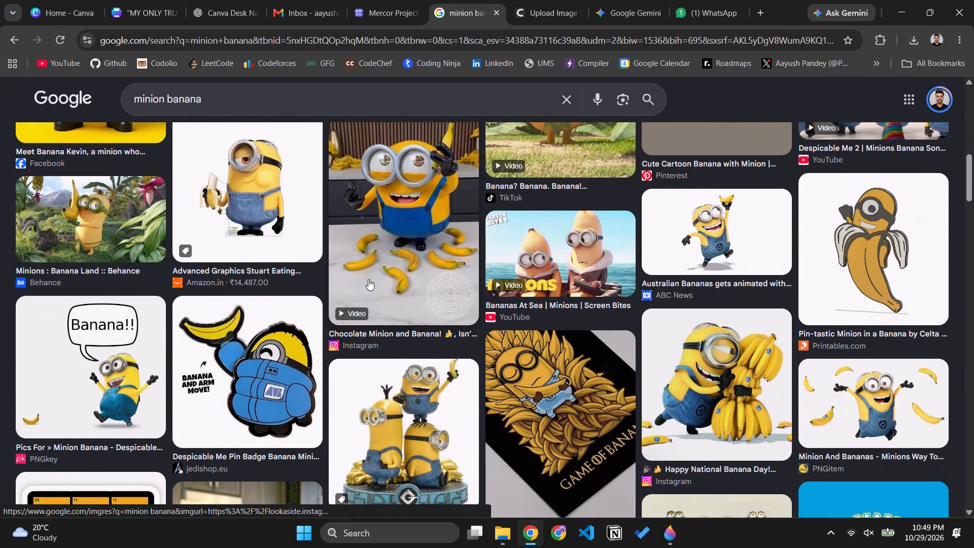
pyautogui.scroll(-6, 368, 279)
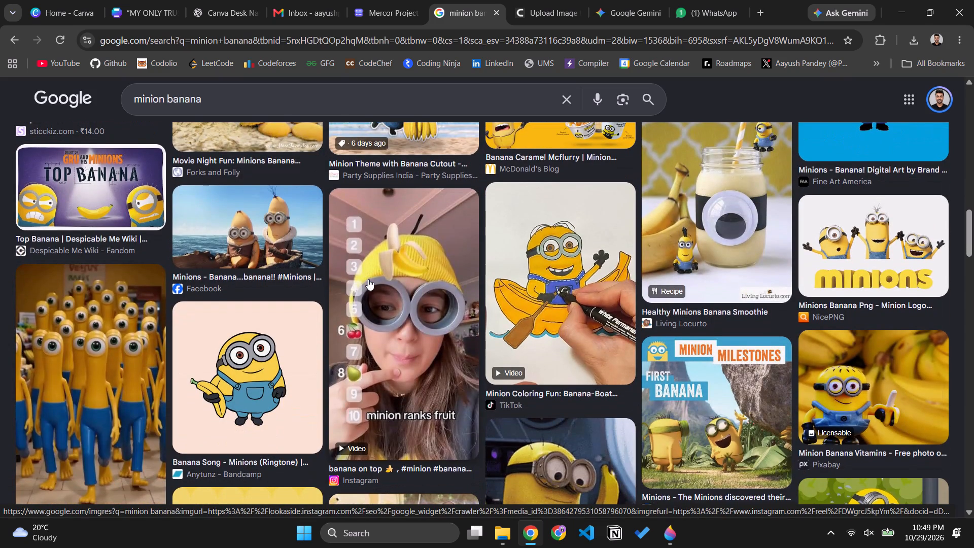
pyautogui.scroll(-7, 368, 279)
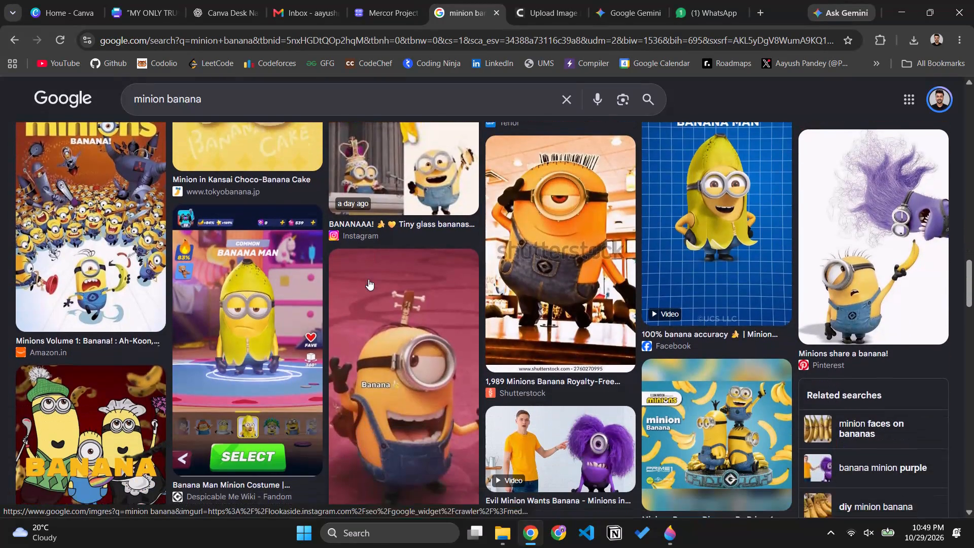
pyautogui.scroll(-4, 368, 279)
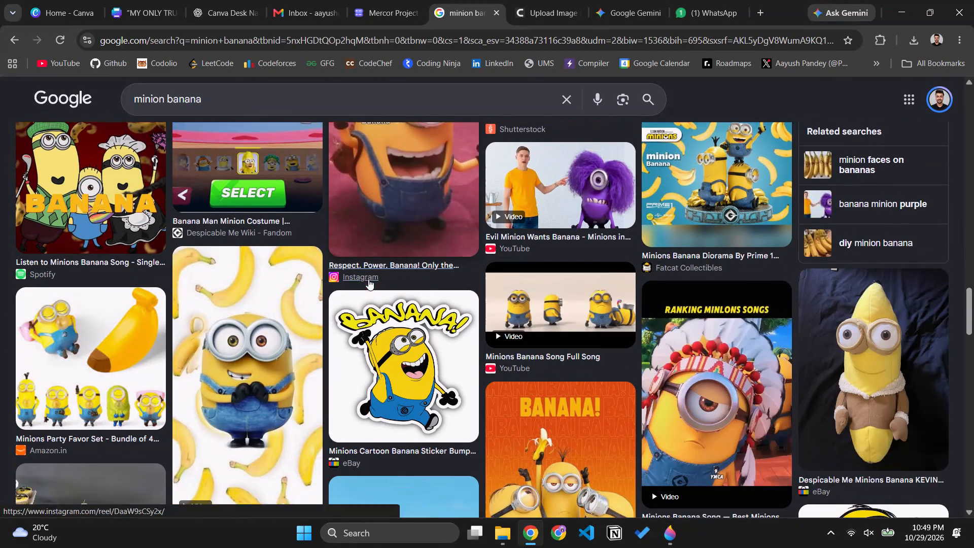
pyautogui.scroll(-5, 368, 279)
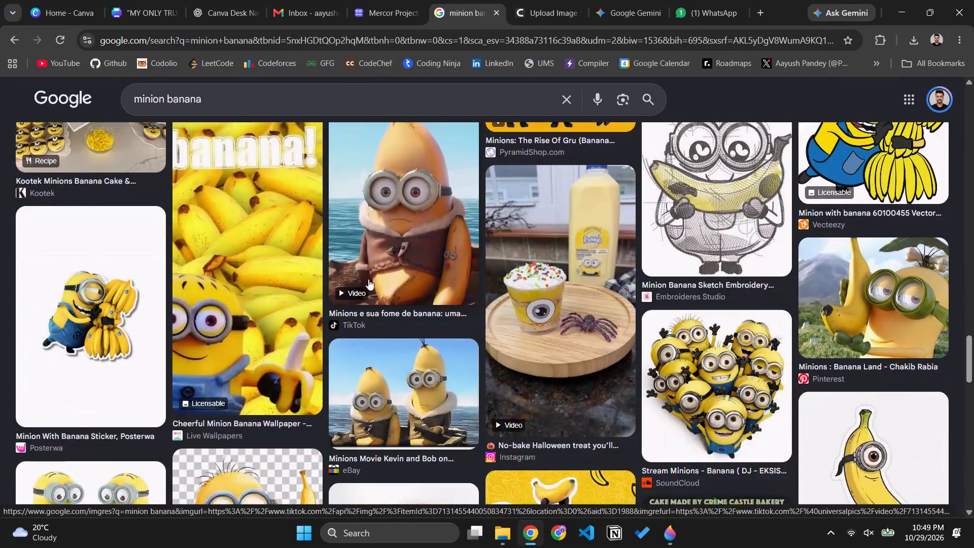
pyautogui.scroll(-6, 368, 279)
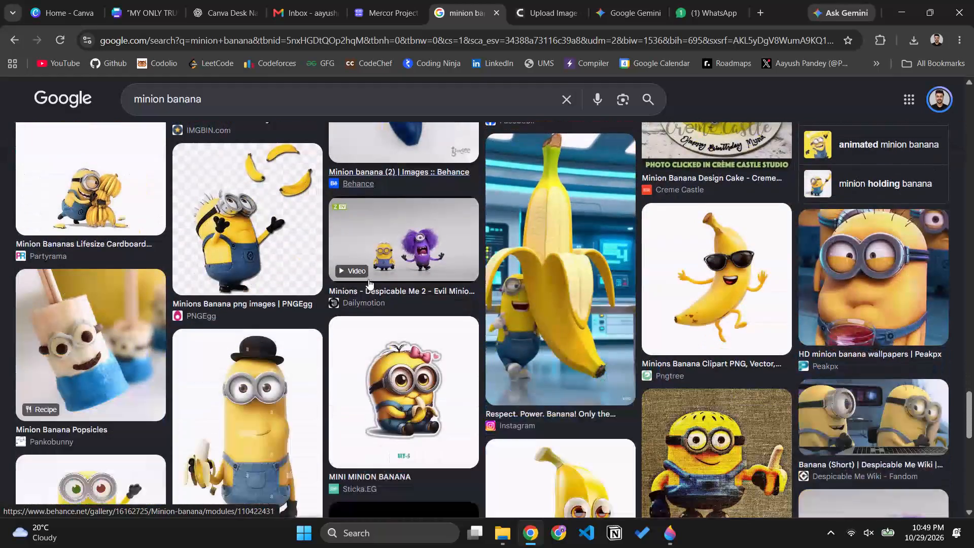
pyautogui.scroll(-2, 368, 279)
pyautogui.scroll(2, 368, 279)
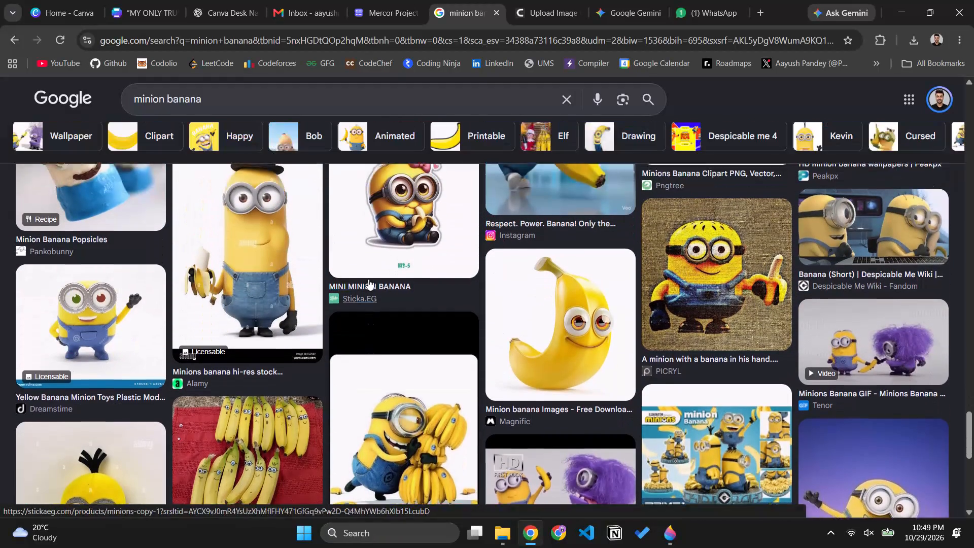
pyautogui.scroll(2, 368, 279)
pyautogui.scroll(1, 0, 190)
# Preview the pictures of a Minion hugging a banana bunch and examine their related images for a suitable nameplate picture.
pyautogui.click(86, 250)
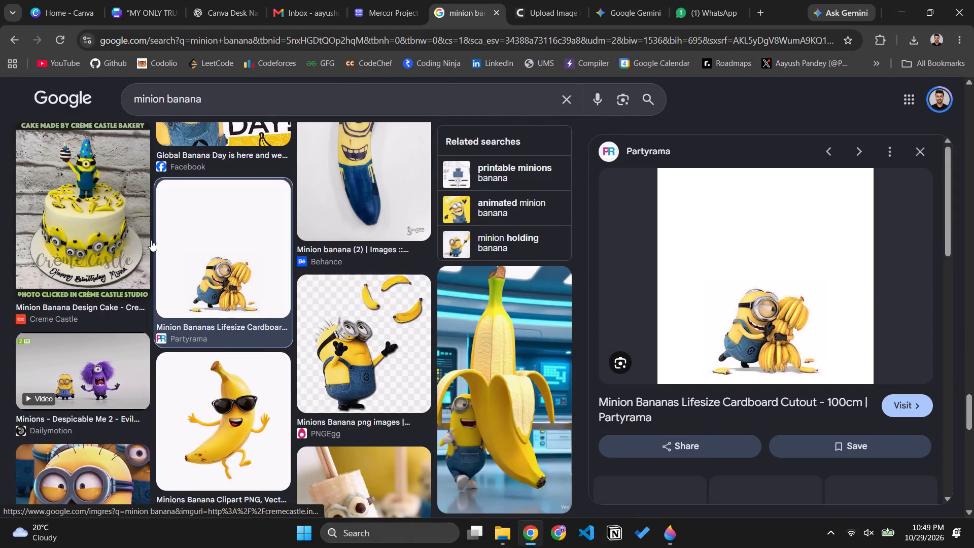
pyautogui.scroll(-4, 653, 346)
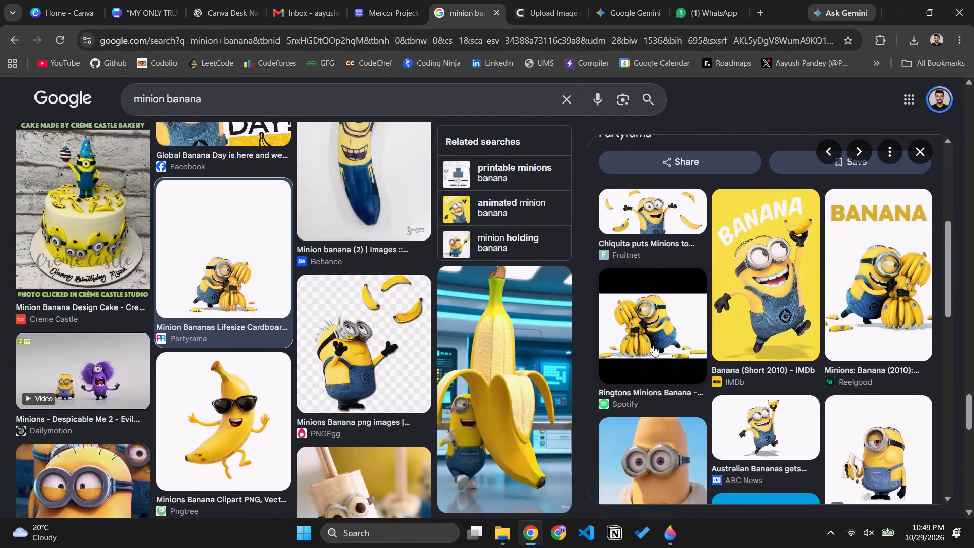
pyautogui.scroll(-1, 653, 346)
pyautogui.scroll(-1, 890, 420)
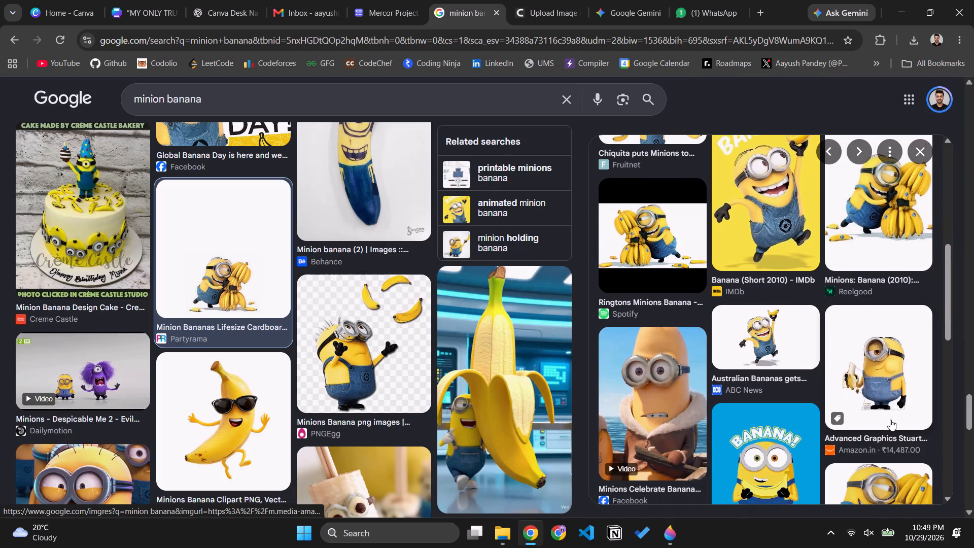
pyautogui.scroll(2, 890, 420)
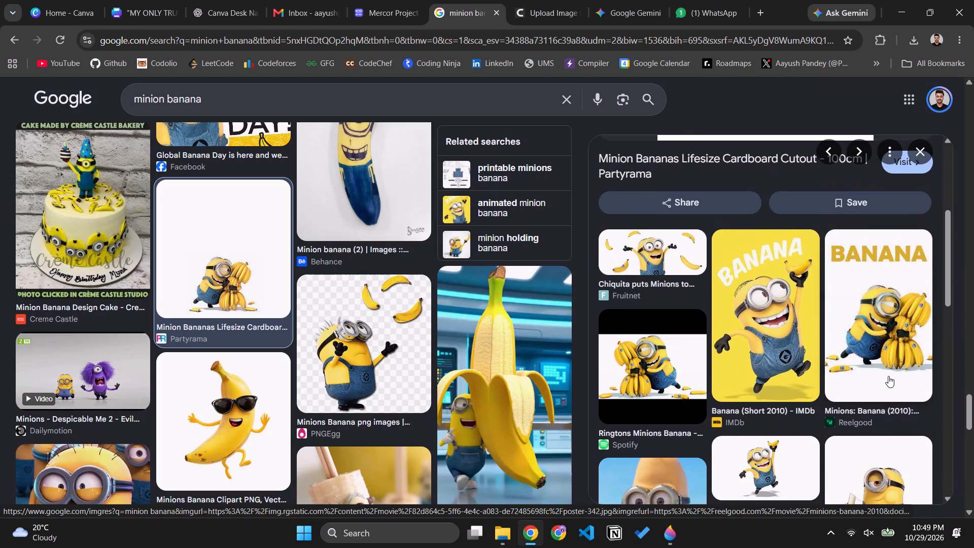
pyautogui.click(888, 376)
pyautogui.scroll(-2, 771, 407)
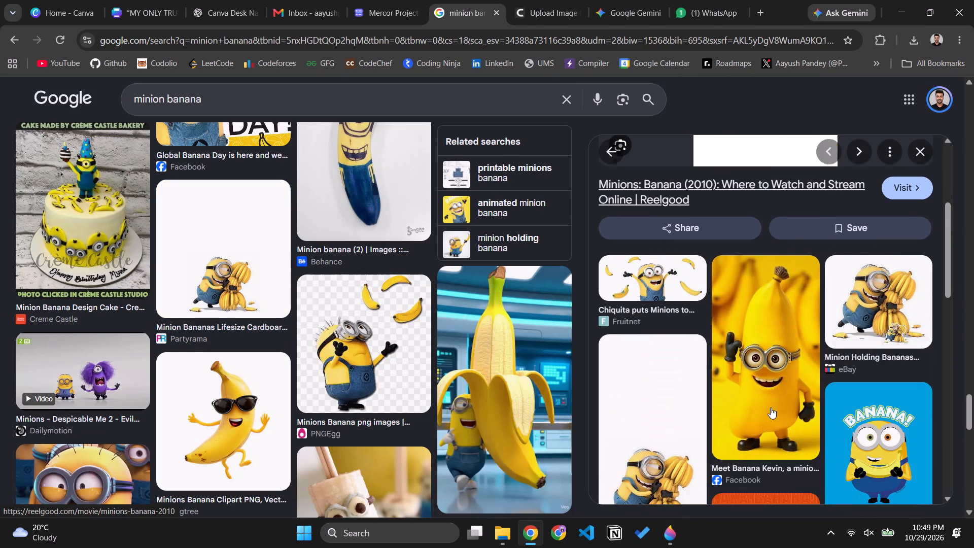
pyautogui.scroll(-3, 771, 407)
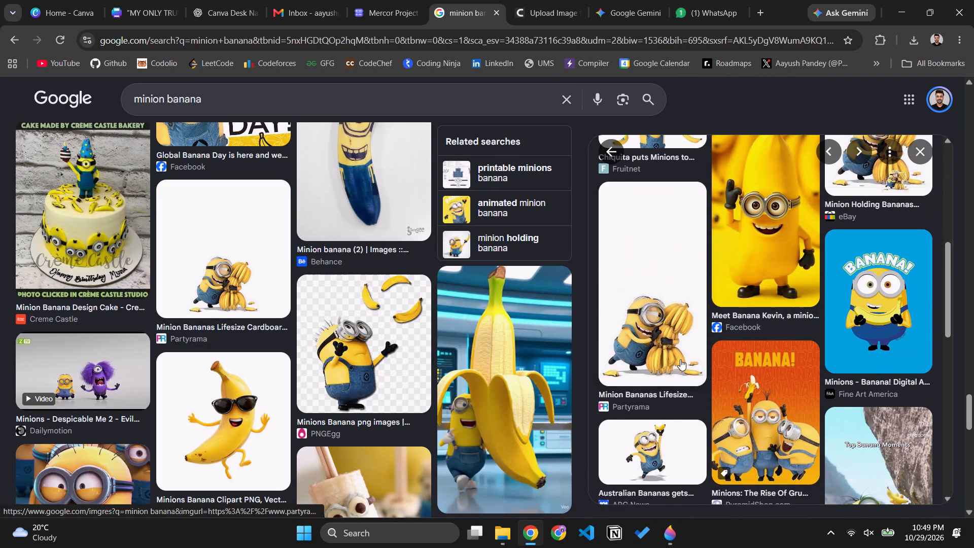
pyautogui.click(680, 359)
pyautogui.scroll(-1, 813, 432)
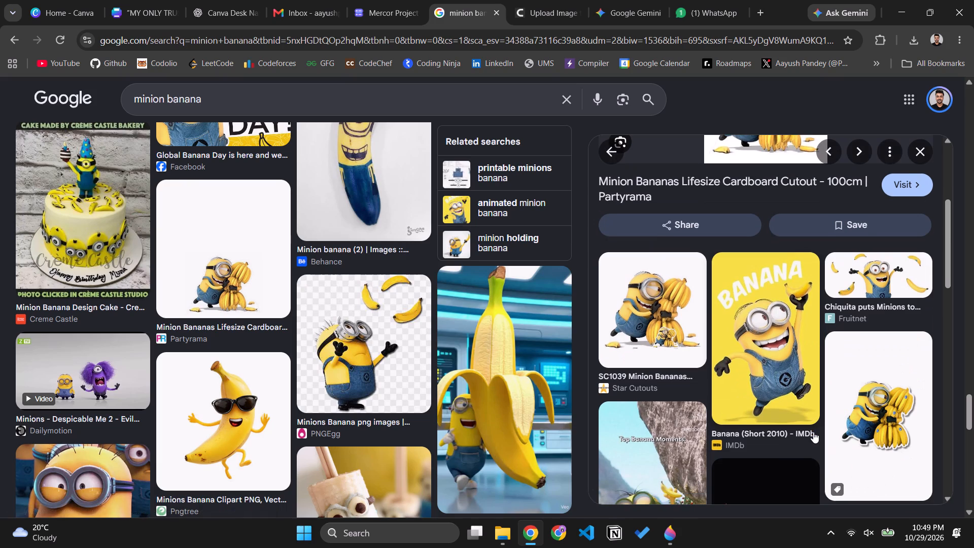
pyautogui.scroll(-1, 813, 432)
pyautogui.scroll(3, 813, 432)
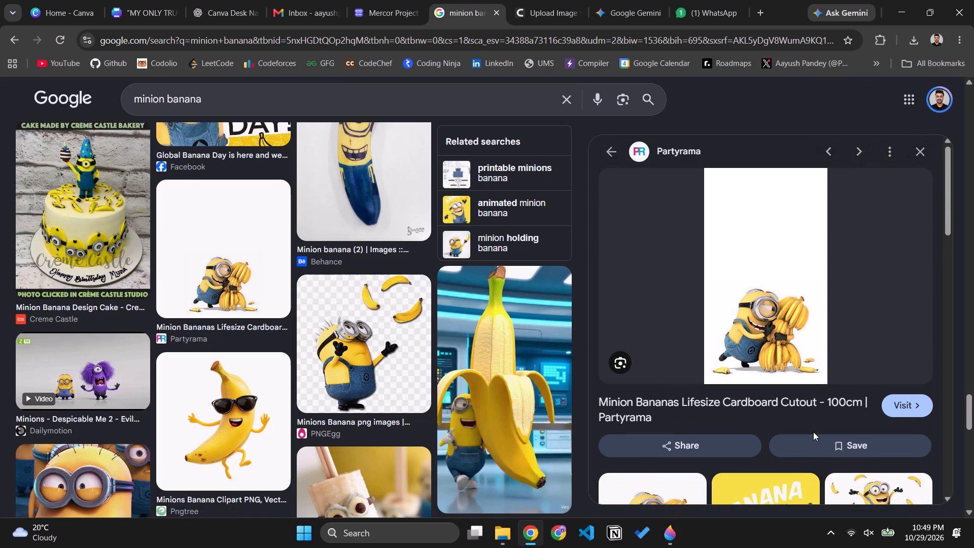
pyautogui.scroll(-10, 813, 432)
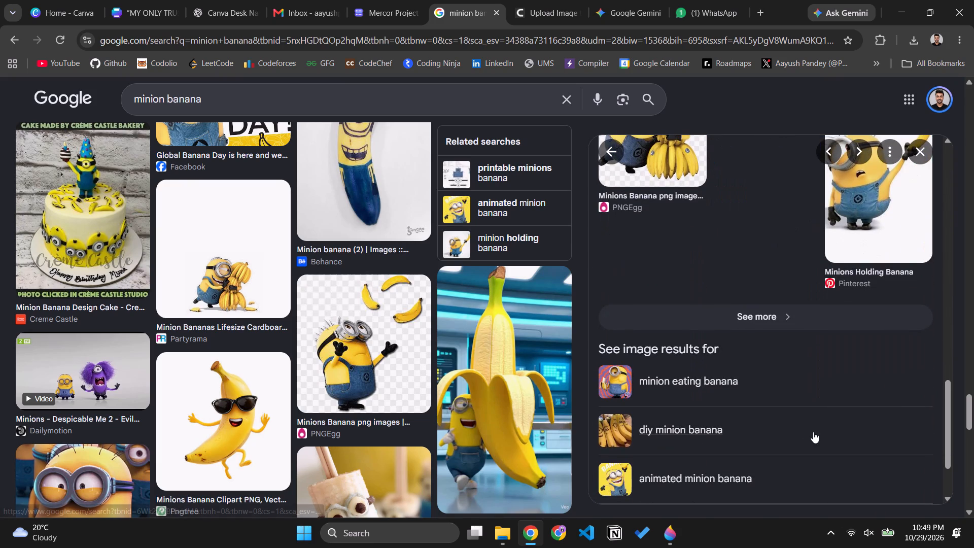
# Open the related image search "minion eating banana" and browse its results.
pyautogui.click(688, 380)
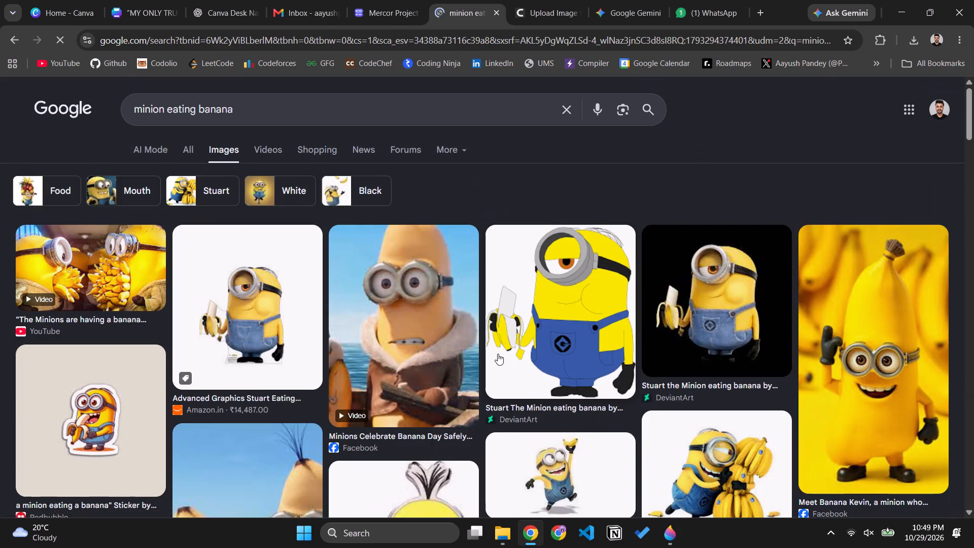
pyautogui.scroll(-7, 498, 354)
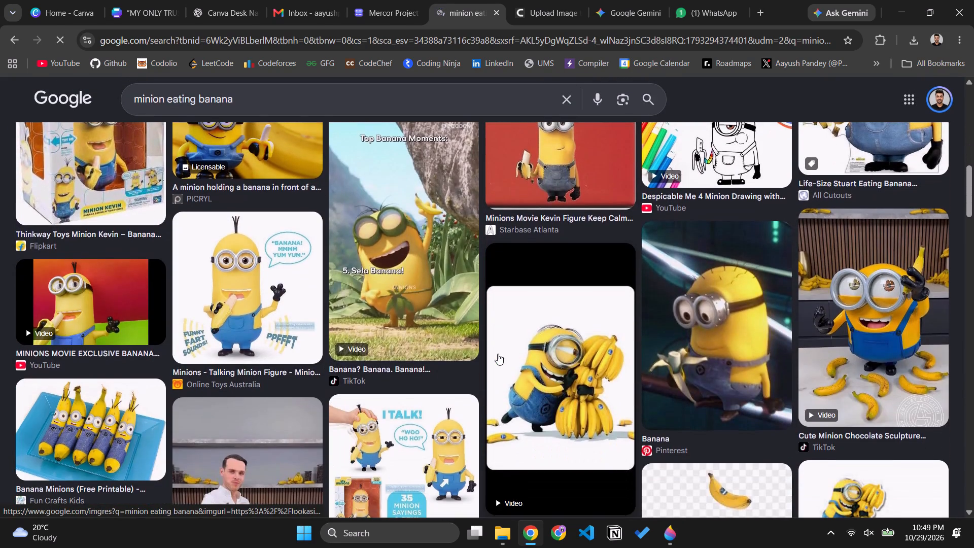
# Search Google Images for "minions" and browse the results for a nameplate picture.
pyautogui.scroll(6, 498, 354)
pyautogui.moveTo(232, 98); pyautogui.dragTo(164, 109)
pyautogui.press('BackSpace')
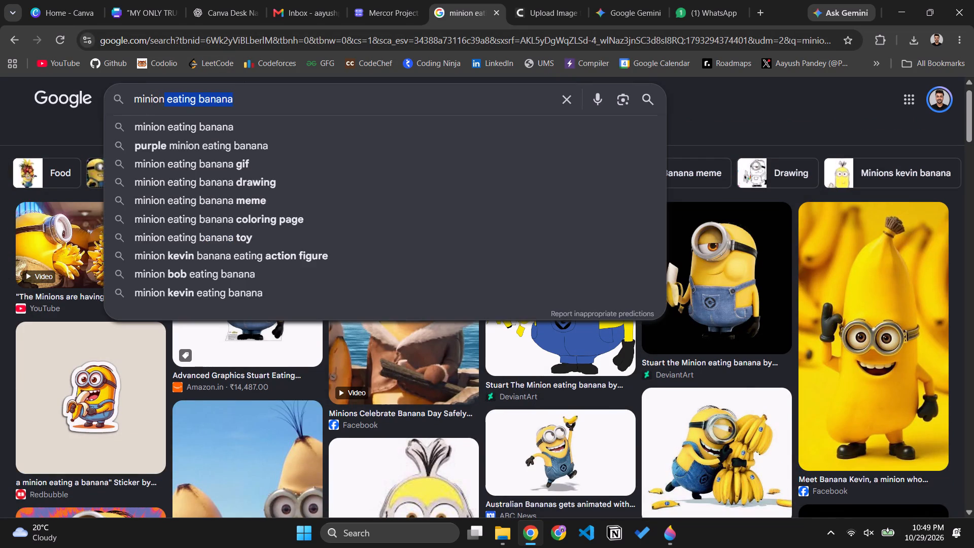
pyautogui.press('s')
pyautogui.press('Return')
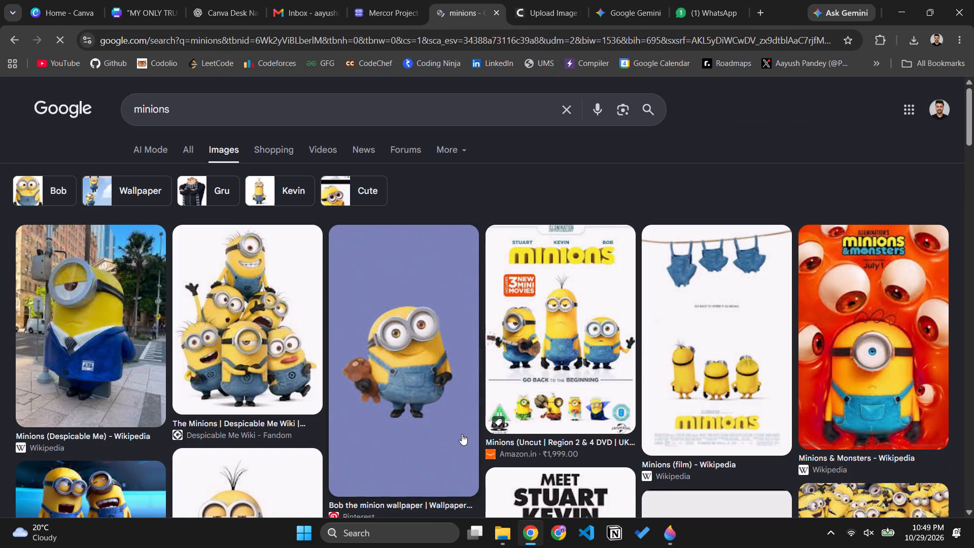
pyautogui.scroll(-2, 462, 434)
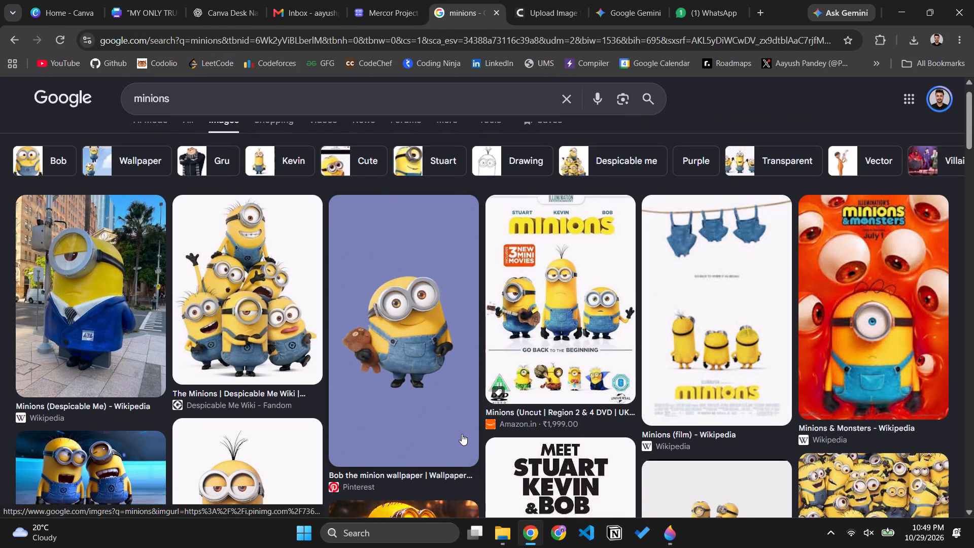
pyautogui.scroll(-3, 462, 434)
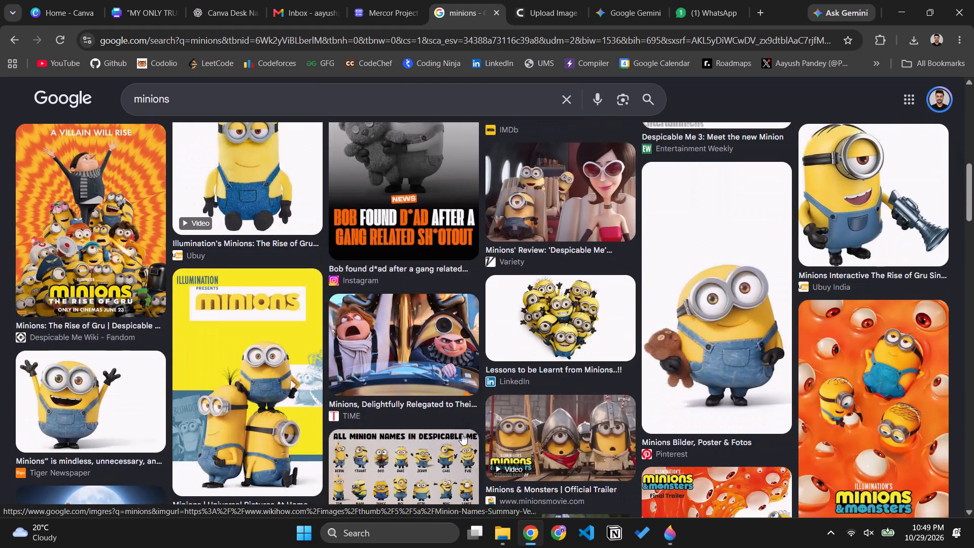
pyautogui.scroll(-4, 462, 434)
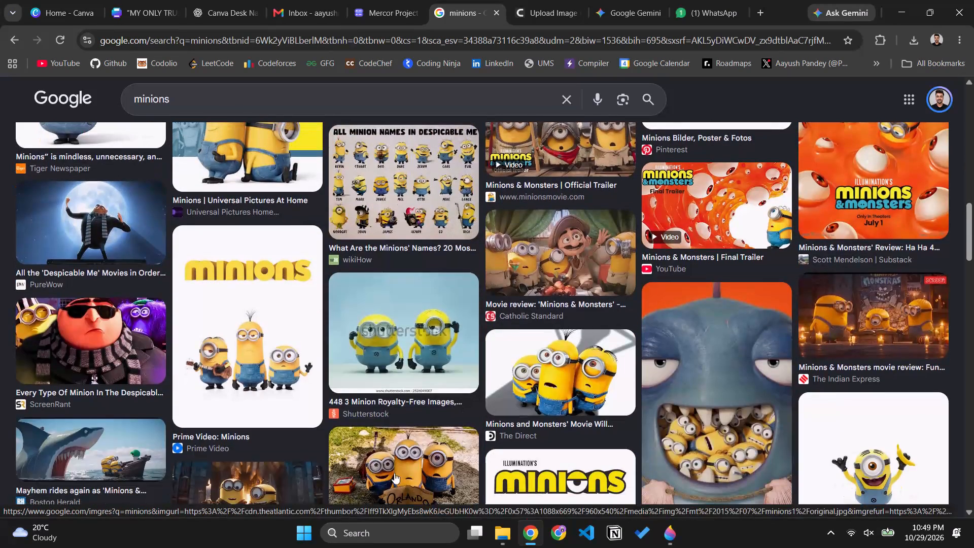
# Preview the Prime Video Minions poster with the three Minions and look through its related images and searches.
pyautogui.click(273, 363)
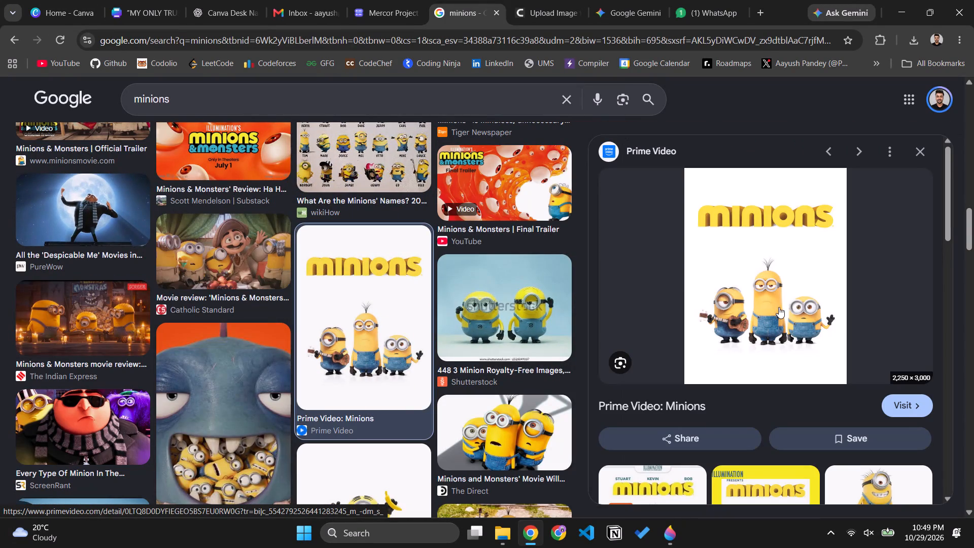
pyautogui.scroll(-5, 779, 307)
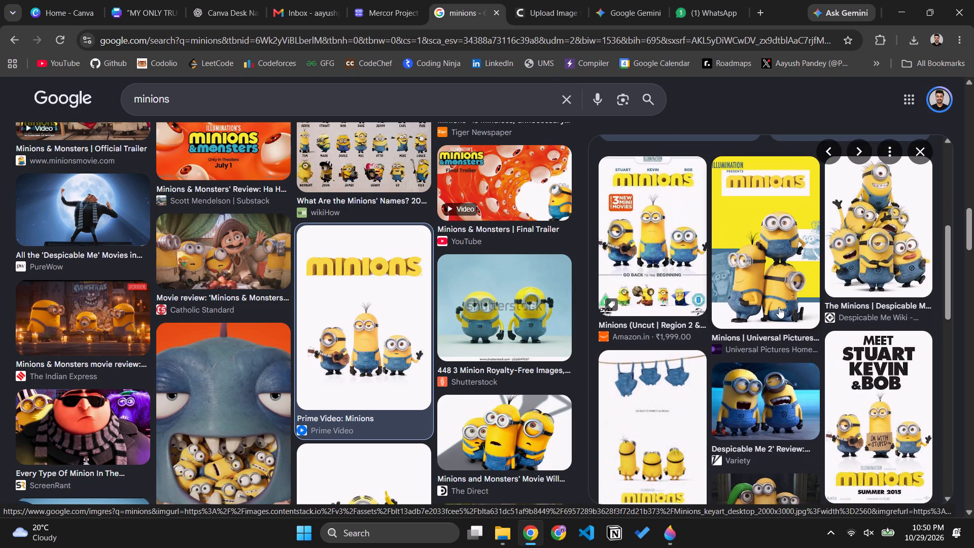
pyautogui.hscroll(1, 779, 307)
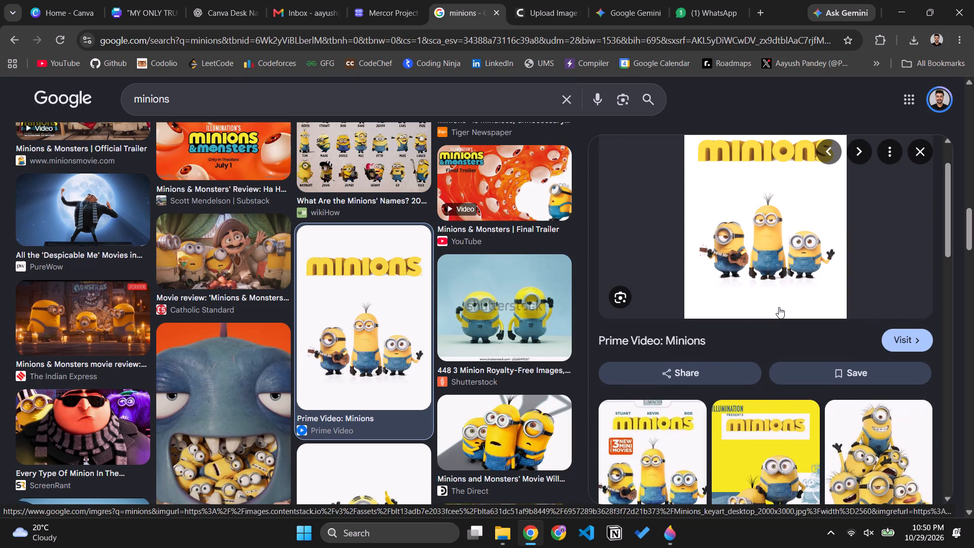
pyautogui.hscroll(1, 779, 307)
pyautogui.scroll(-1, 779, 307)
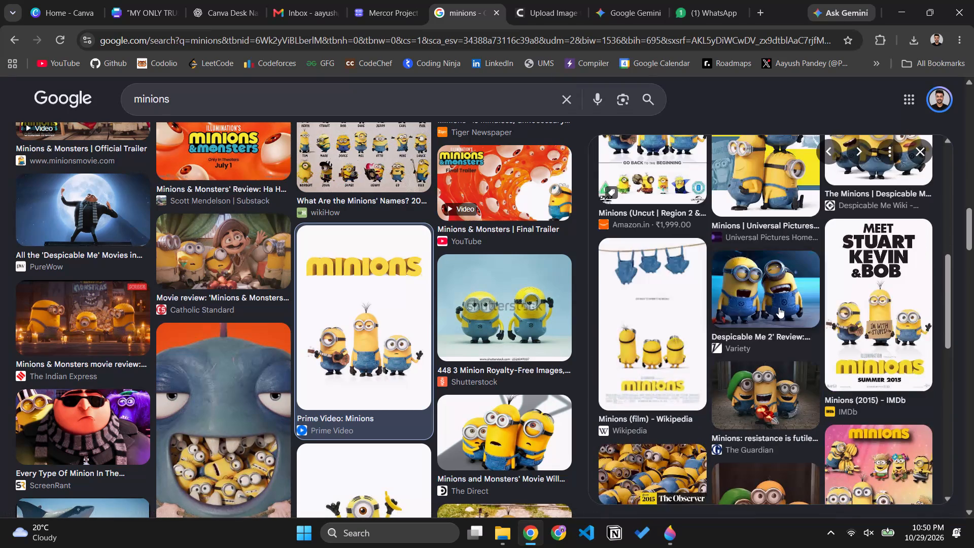
pyautogui.scroll(-3, 779, 307)
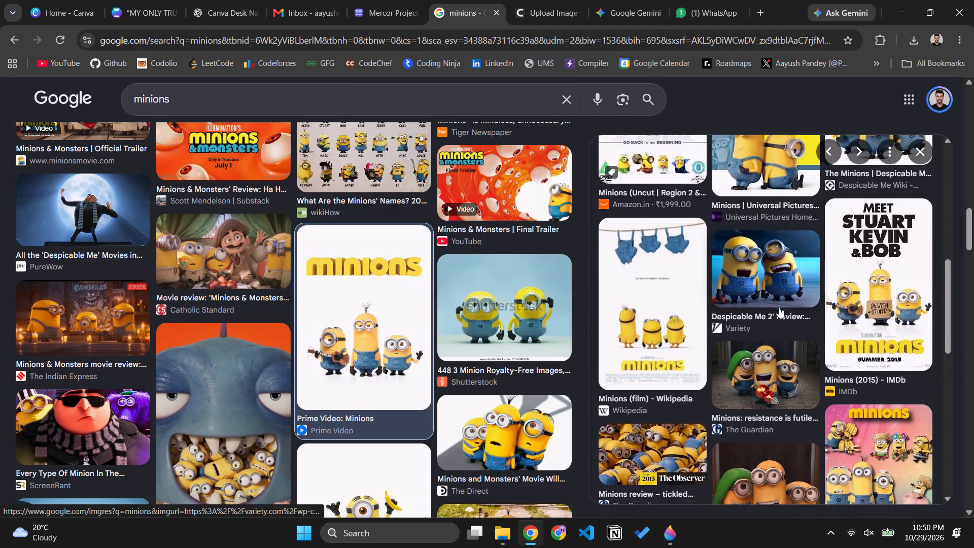
pyautogui.scroll(-7, 779, 307)
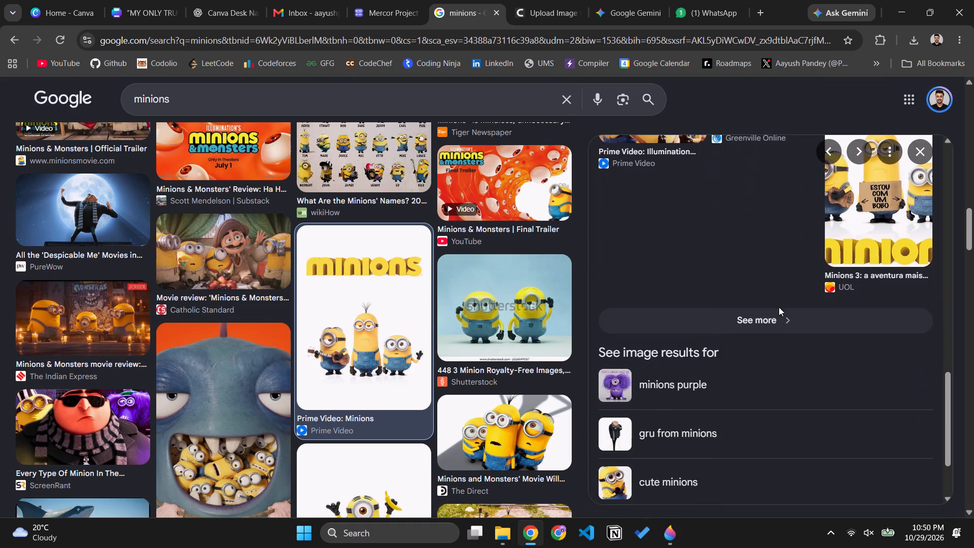
pyautogui.scroll(-1, 779, 307)
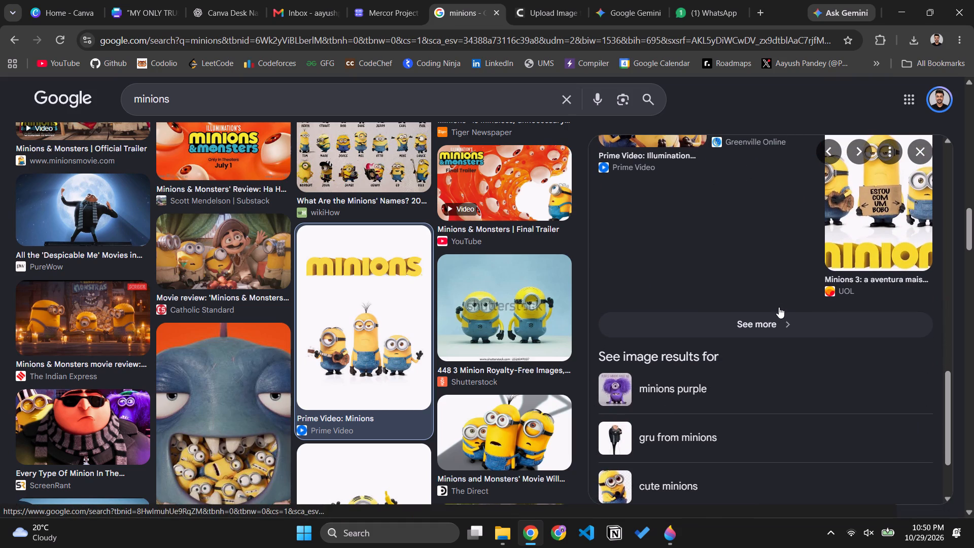
pyautogui.scroll(-1, 779, 307)
# Open the related image search "cute minions" and browse its results for another nameplate picture.
pyautogui.click(652, 429)
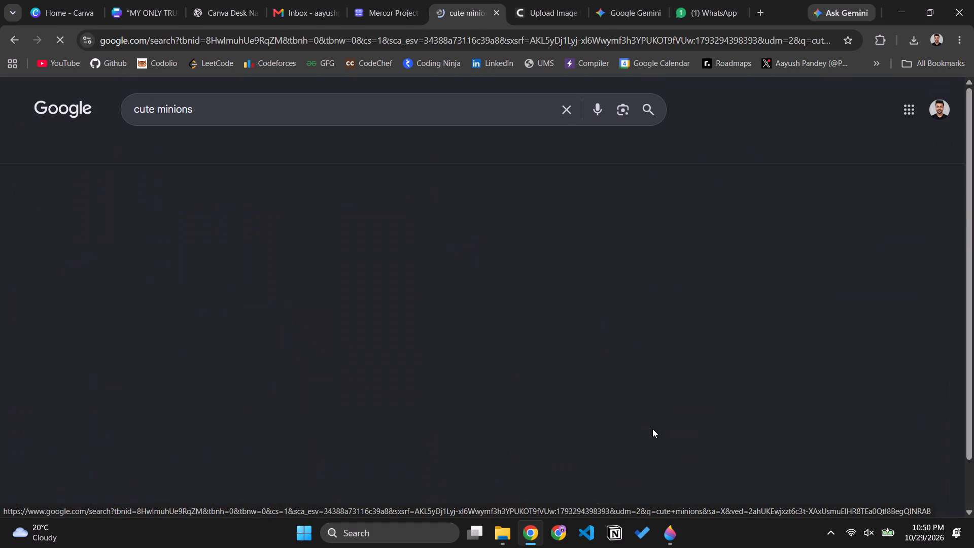
pyautogui.scroll(-3, 459, 421)
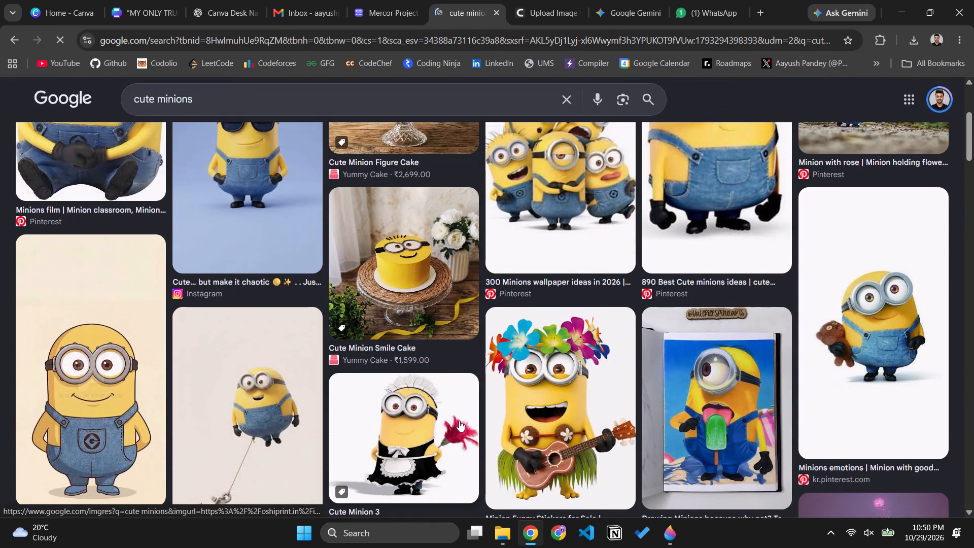
pyautogui.scroll(-3, 459, 421)
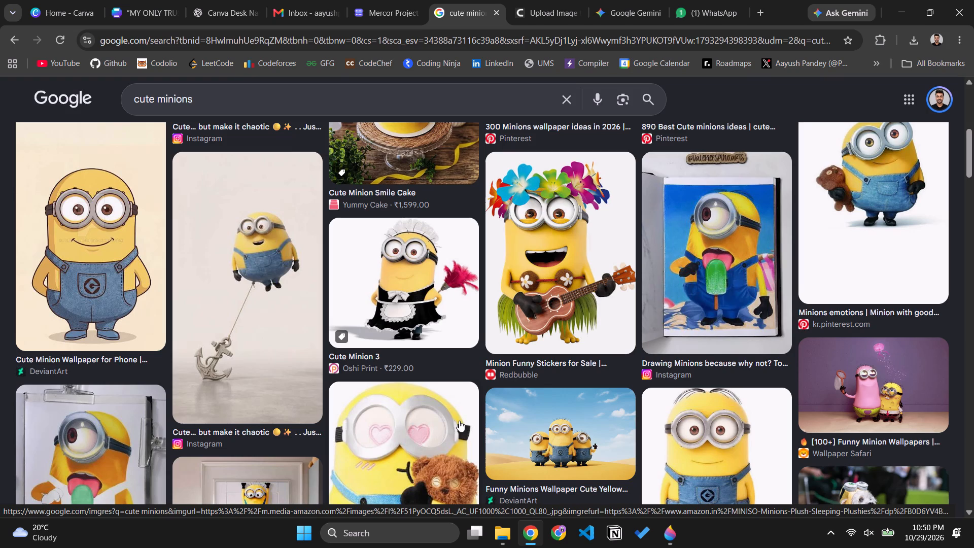
pyautogui.scroll(-7, 459, 421)
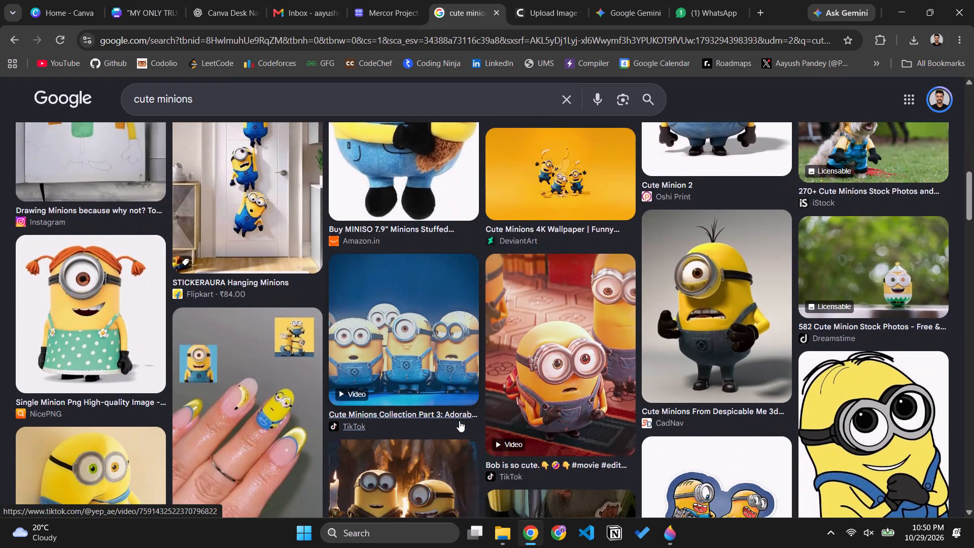
pyautogui.scroll(-8, 459, 421)
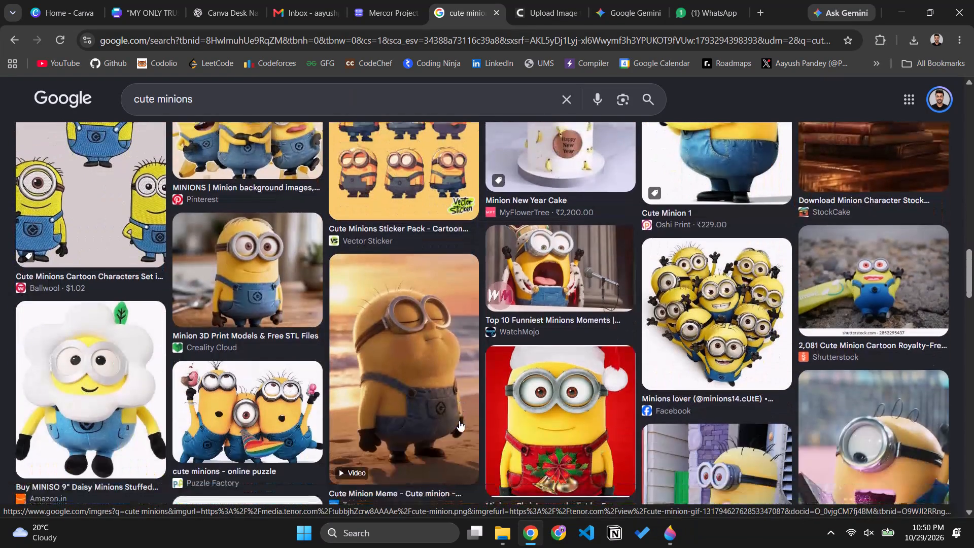
pyautogui.scroll(-5, 459, 421)
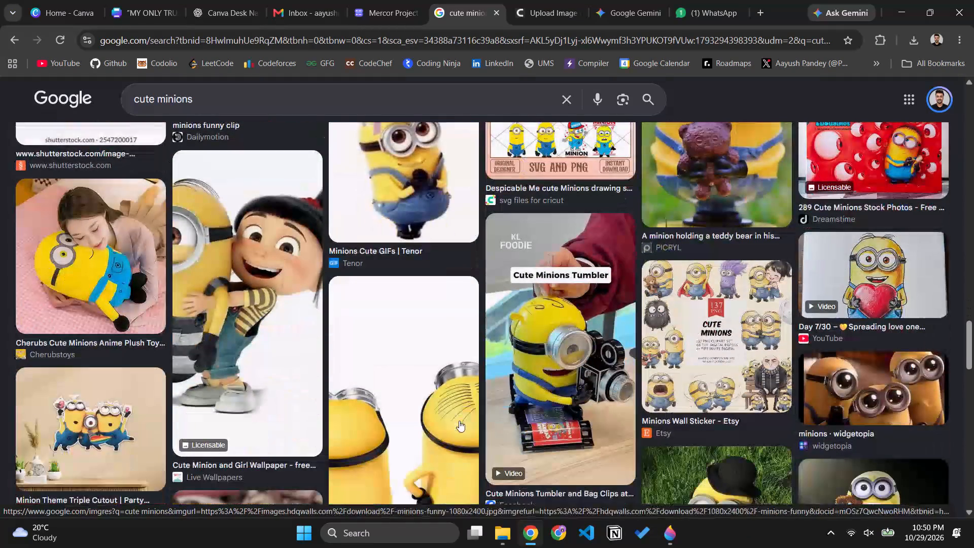
pyautogui.scroll(-1, 459, 421)
# Return to the "minions" image results and save the Prime Video Minions poster to the Desktop as "minions".
pyautogui.click(16, 47)
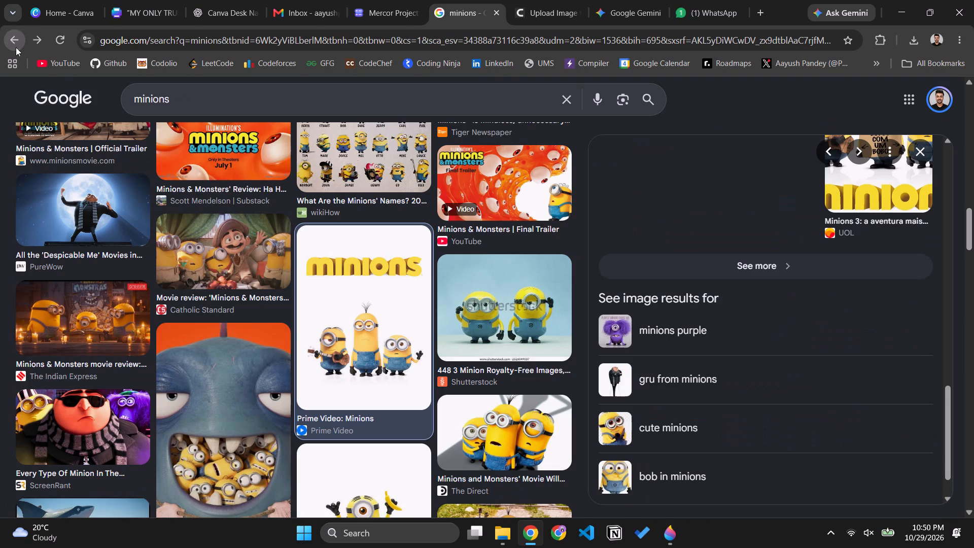
pyautogui.scroll(7, 756, 218)
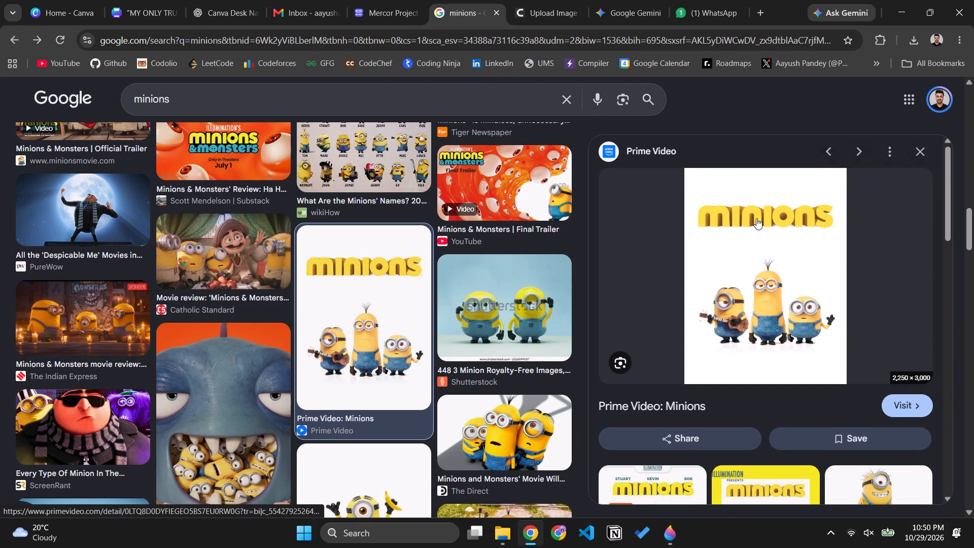
pyautogui.rightClick(796, 321)
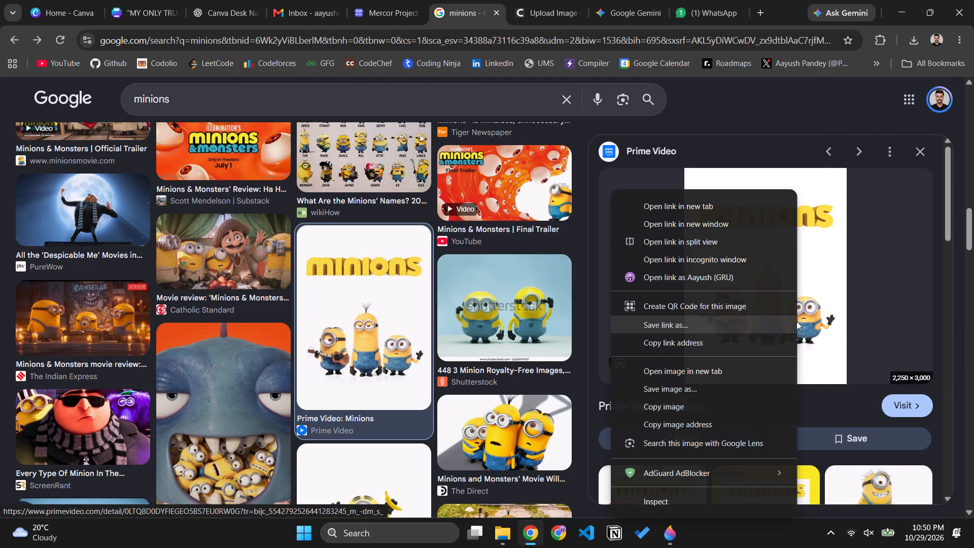
pyautogui.click(727, 385)
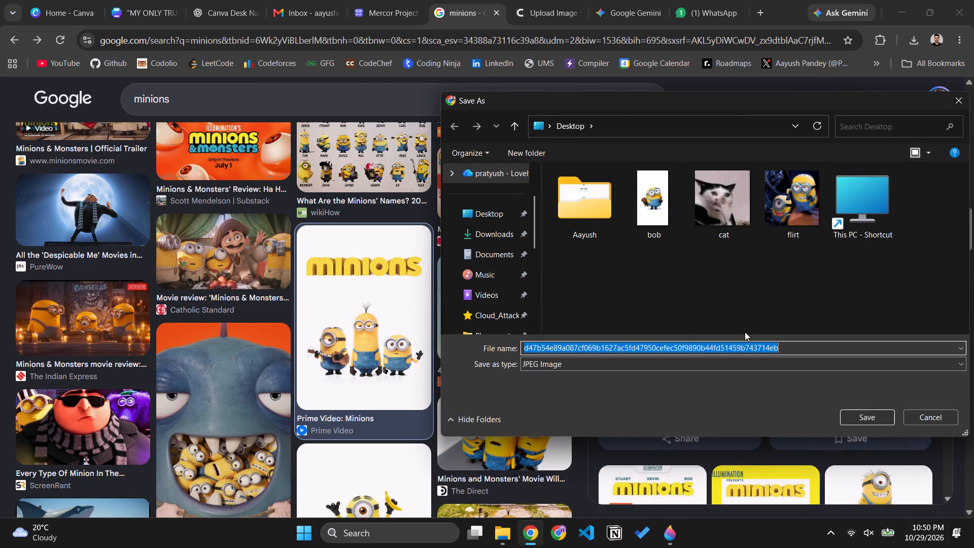
pyautogui.write('minions')
pyautogui.press('Return')
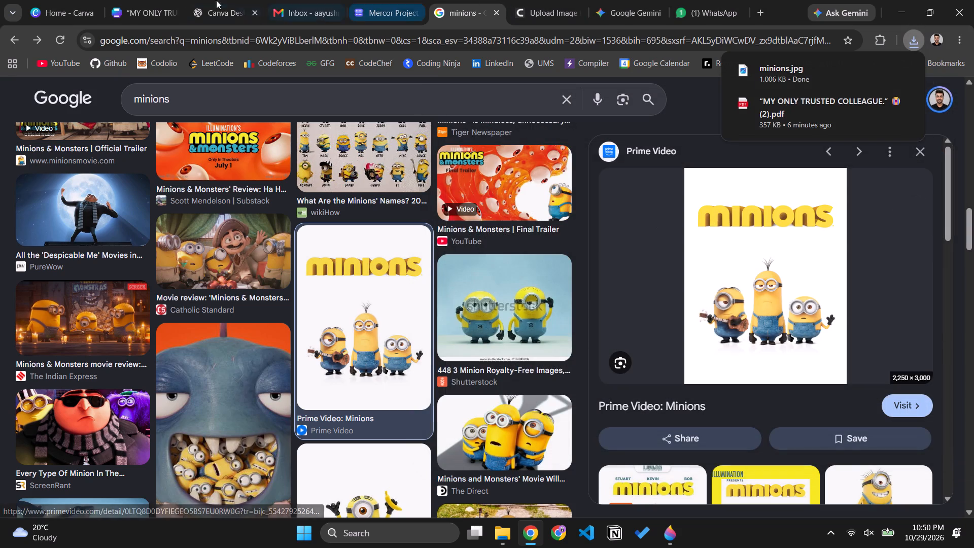
# Switch back to the Canva nameplate design with the "MUA!" Minion page.
pyautogui.click(126, 0)
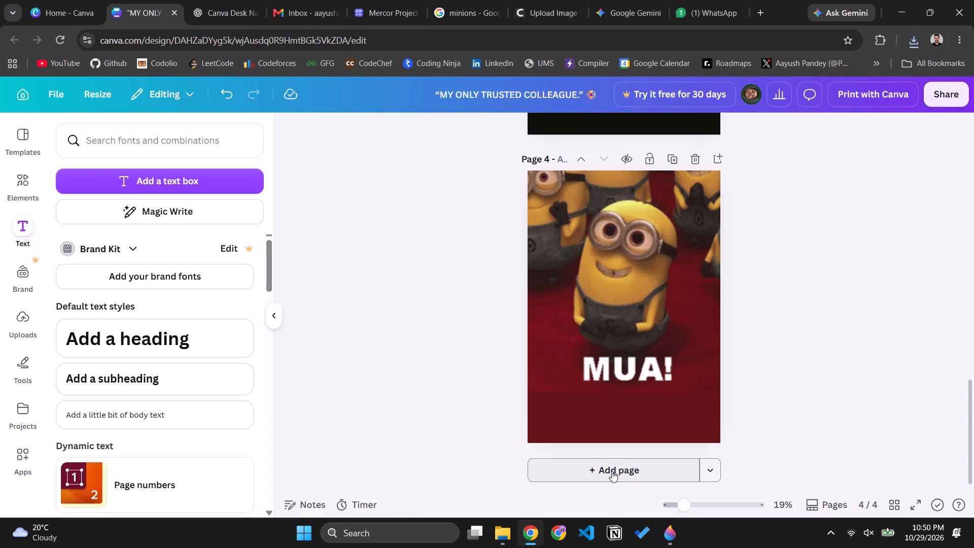
# Replace the "MUA!" Minion page with a new page after the dog page, cleared of its black background.
pyautogui.click(699, 151)
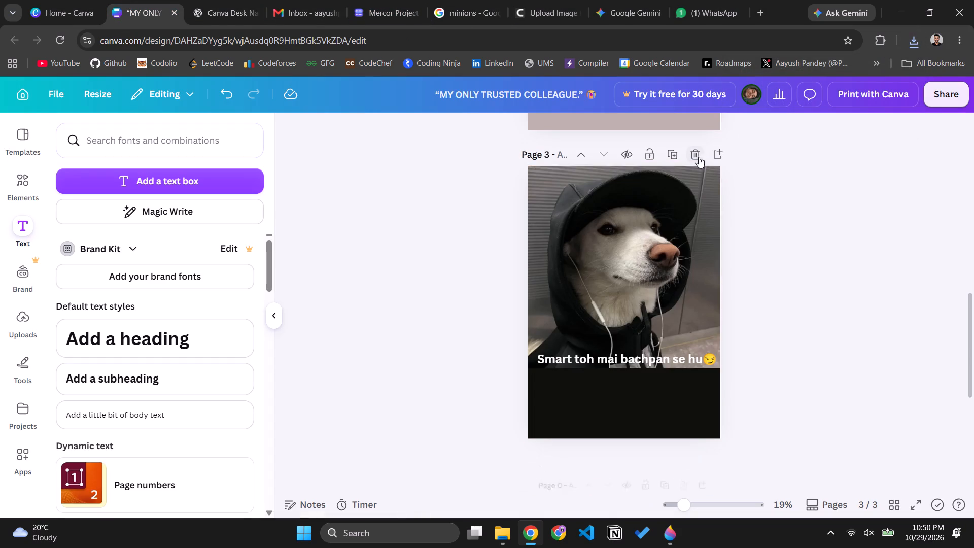
pyautogui.click(613, 463)
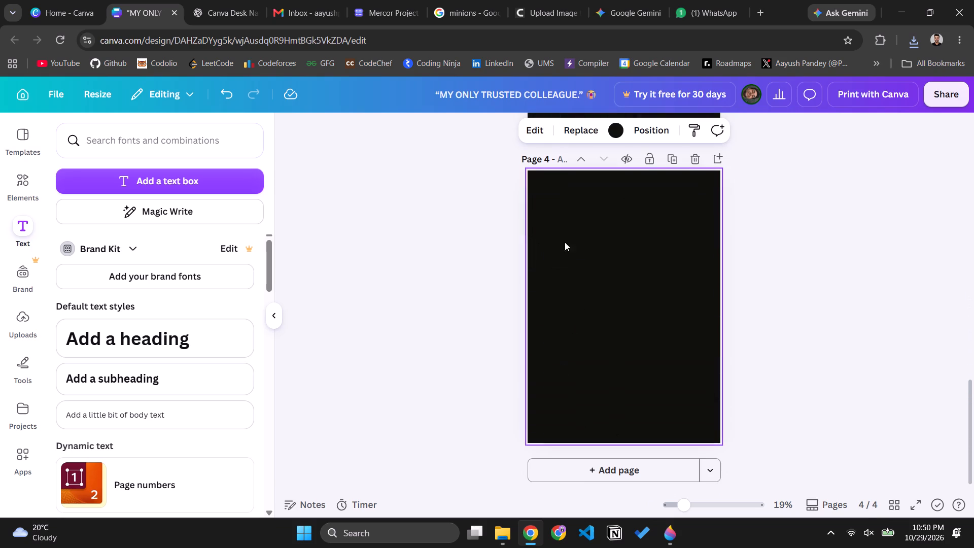
pyautogui.press('Delete')
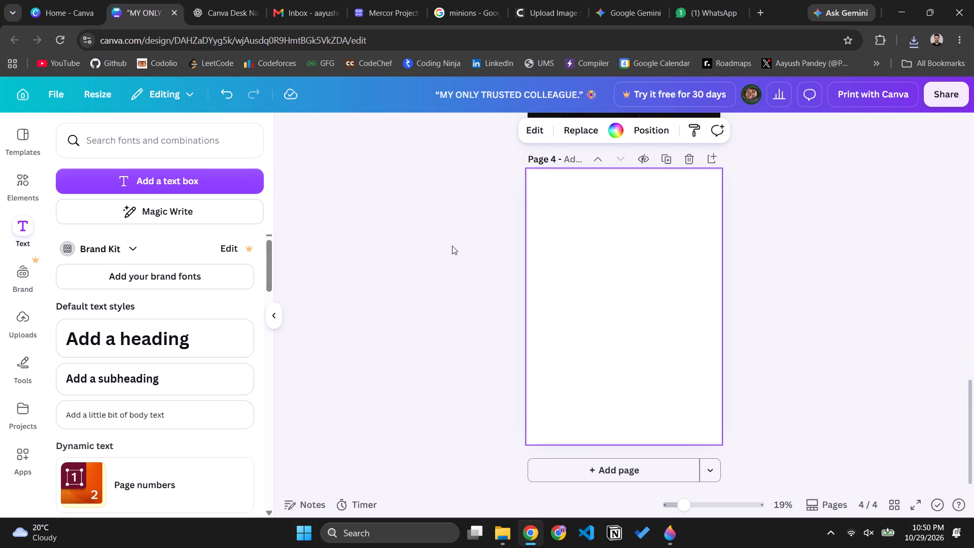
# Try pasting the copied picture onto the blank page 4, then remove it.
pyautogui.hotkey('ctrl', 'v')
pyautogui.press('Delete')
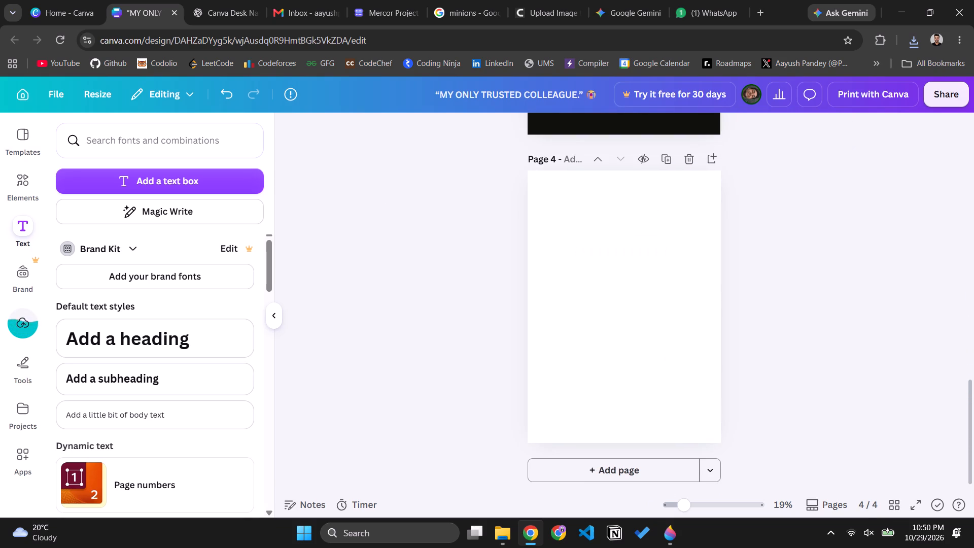
# Move the two uploaded "MUA!" Minion images to Trash.
pyautogui.click(34, 320)
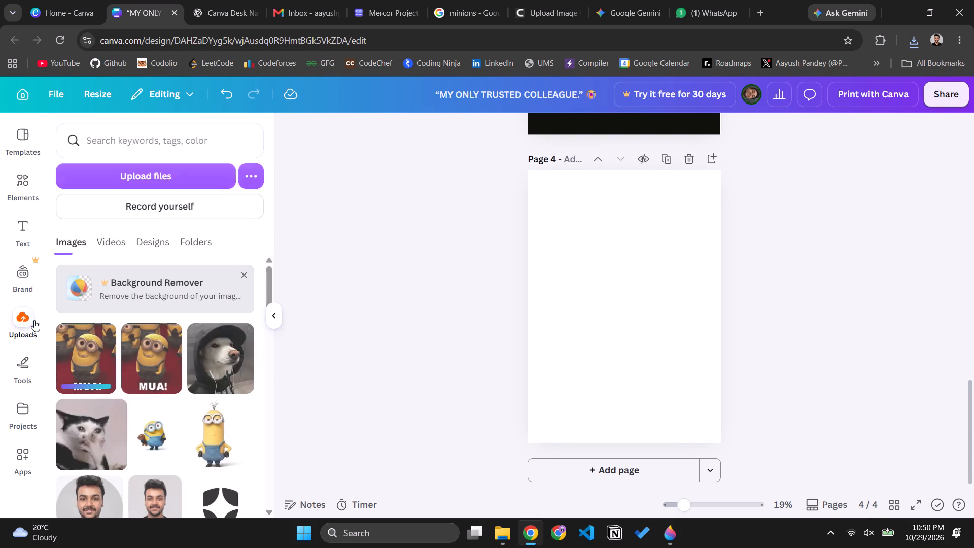
pyautogui.click(74, 339)
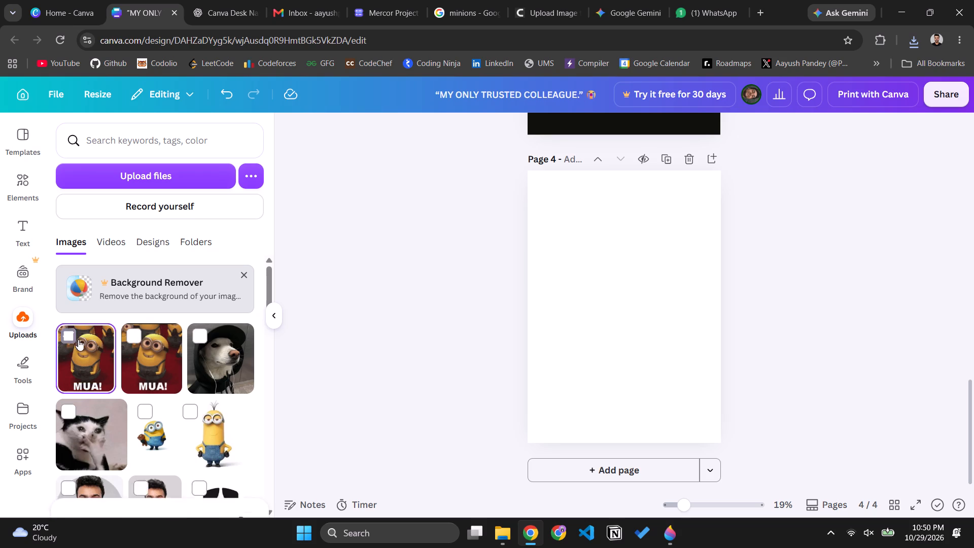
pyautogui.click(146, 337)
pyautogui.click(247, 488)
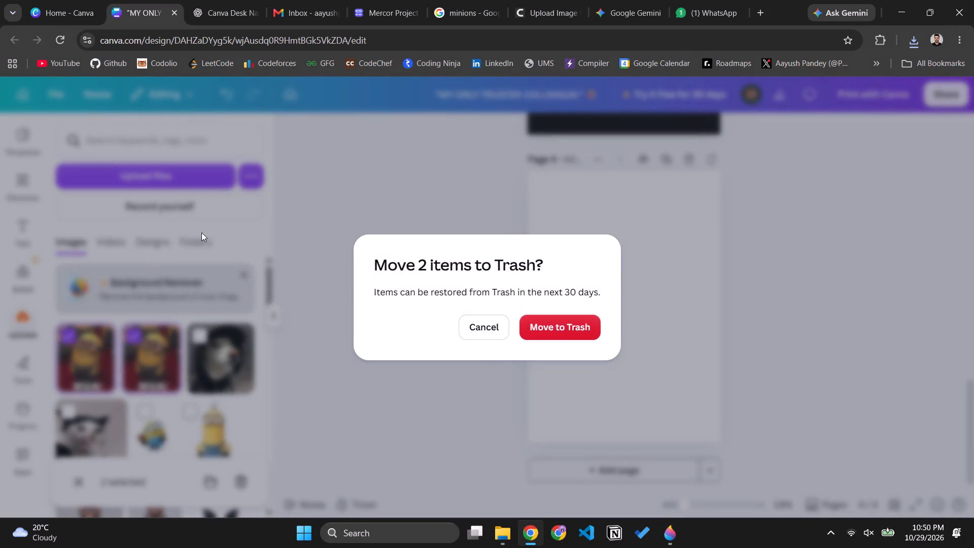
pyautogui.click(565, 325)
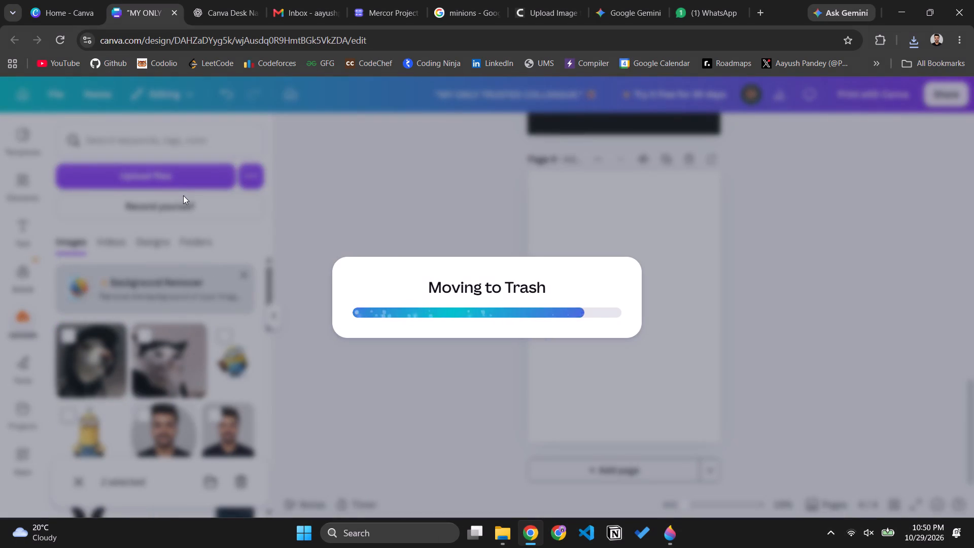
# Upload the "minions" picture from the Desktop to the design's uploads.
pyautogui.click(179, 176)
pyautogui.click(179, 176)
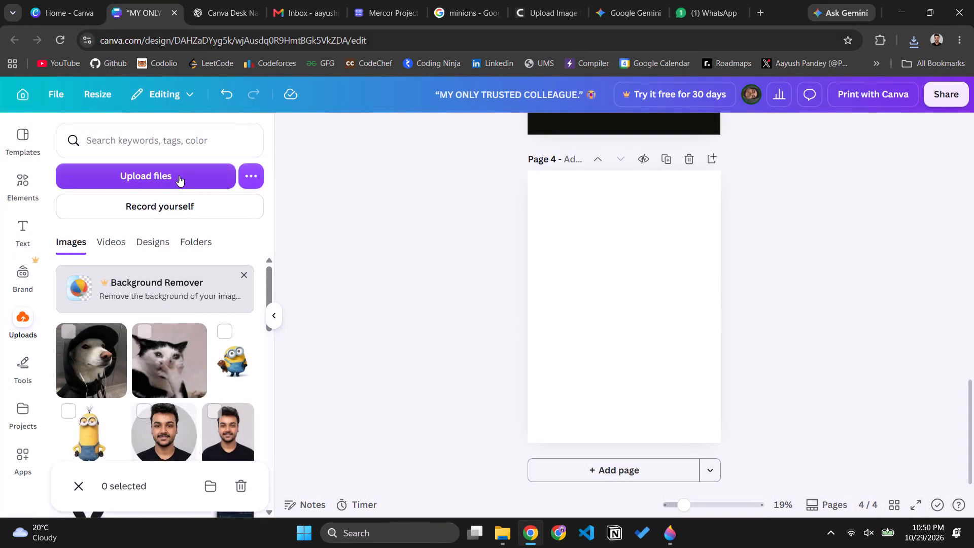
pyautogui.click(179, 176)
pyautogui.click(503, 219)
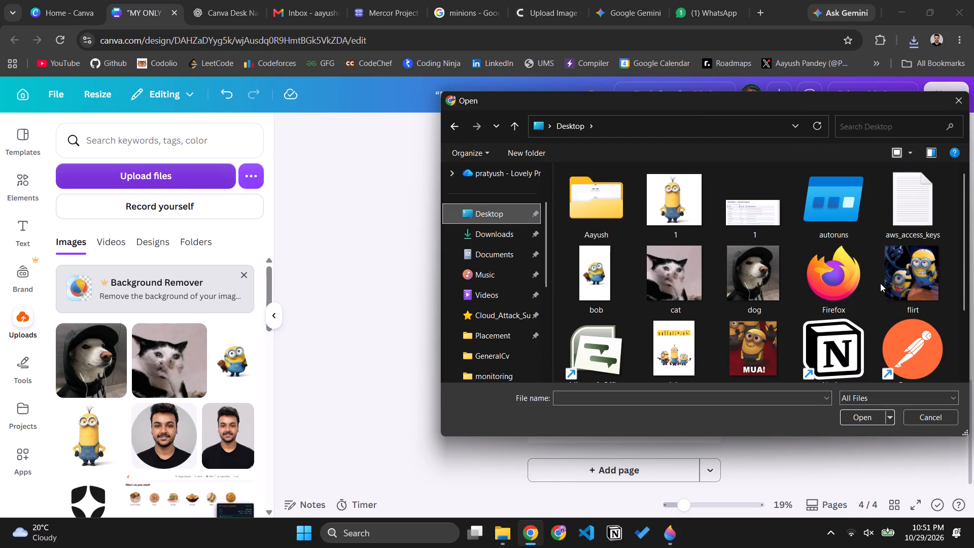
pyautogui.scroll(-2, 778, 288)
pyautogui.click(655, 257)
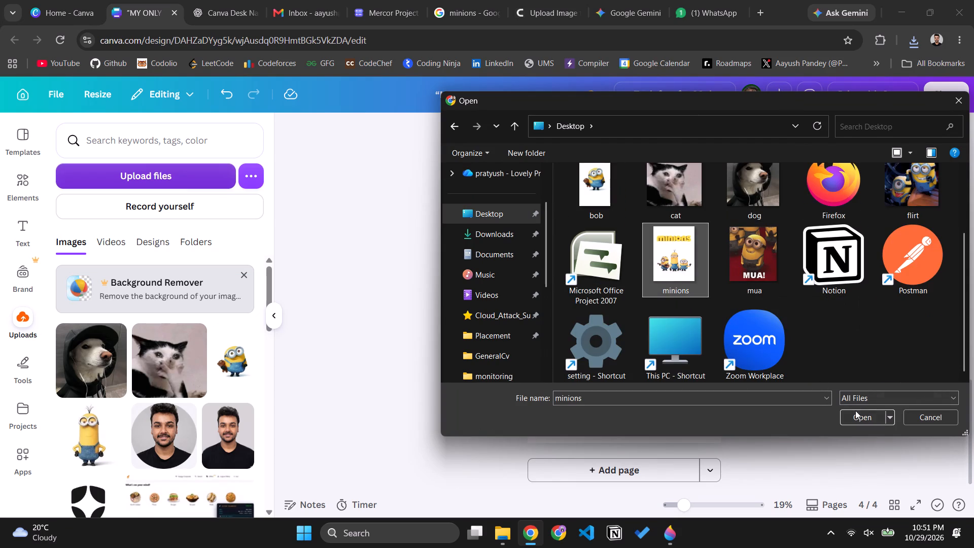
pyautogui.click(860, 413)
# Switch to the cutout.pro photo enhancer and return to the top of the cat picture's enhancement result.
pyautogui.click(558, 0)
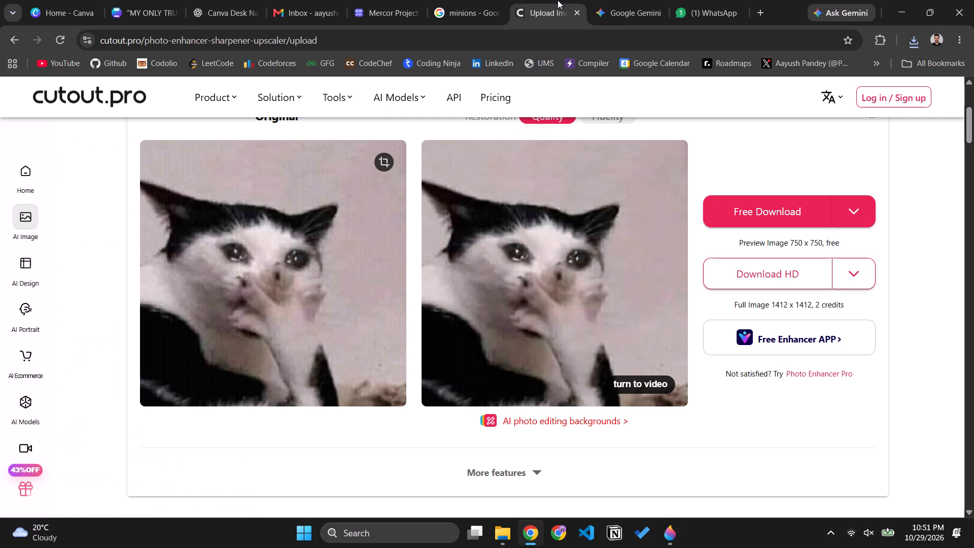
pyautogui.scroll(2, 657, 380)
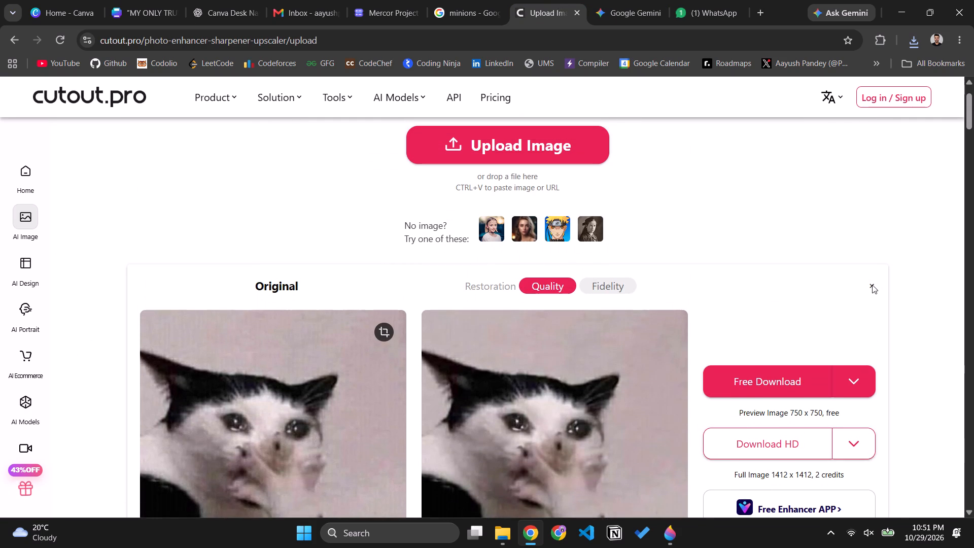
# Clear the cat picture's result from the photo enhancer and upload the "minions" picture from the Desktop for enhancement.
pyautogui.click(872, 286)
pyautogui.click(530, 197)
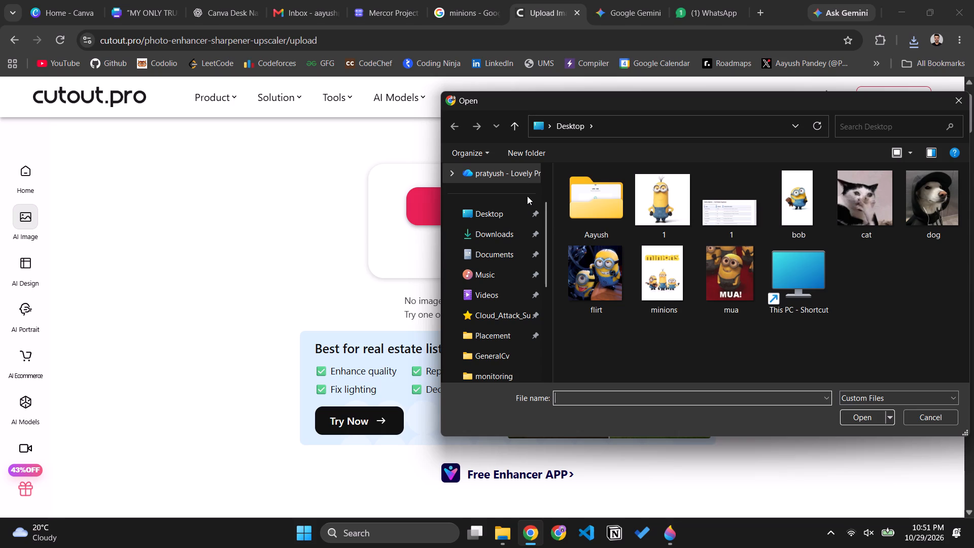
pyautogui.click(688, 308)
pyautogui.click(872, 430)
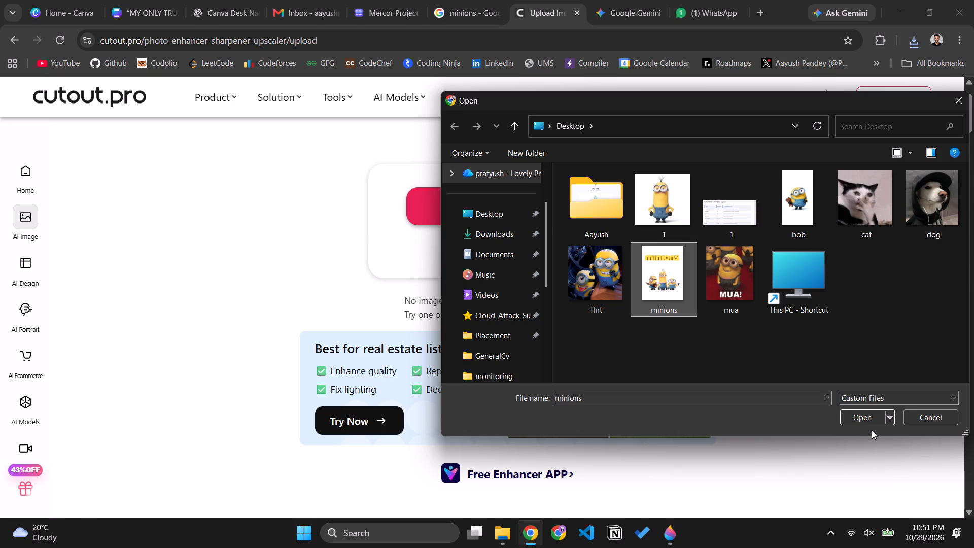
pyautogui.click(864, 423)
pyautogui.scroll(-1, 663, 365)
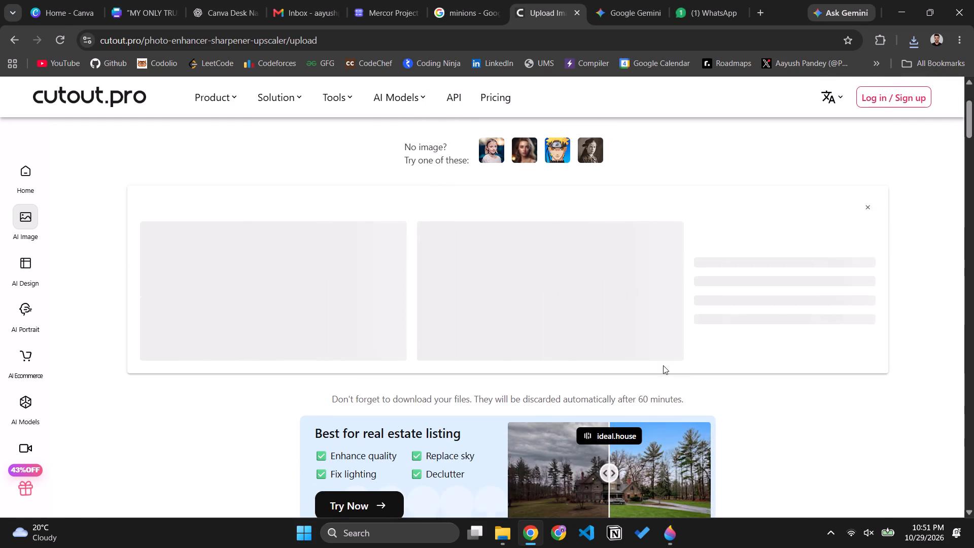
# Switch back to the Canva meme design at the blank page 4 with its uploaded images.
pyautogui.click(145, 0)
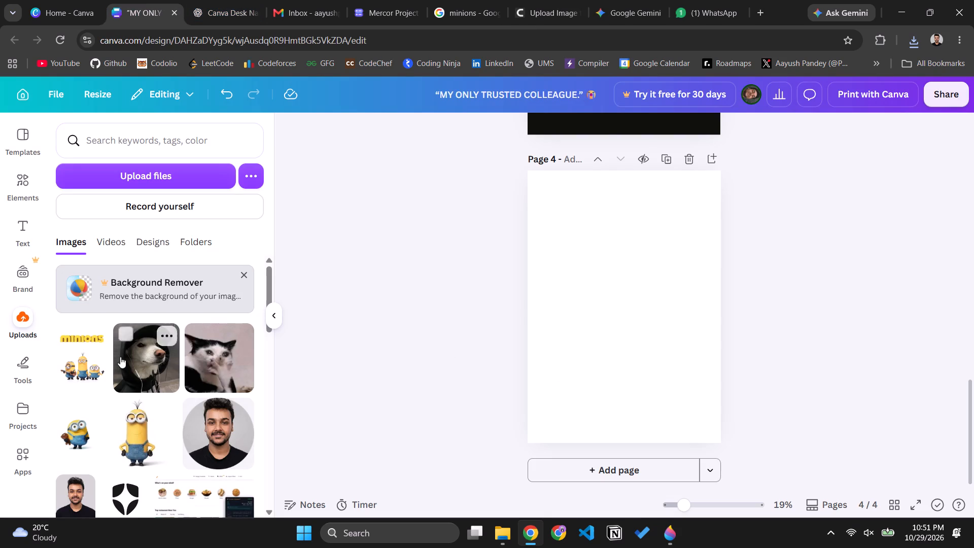
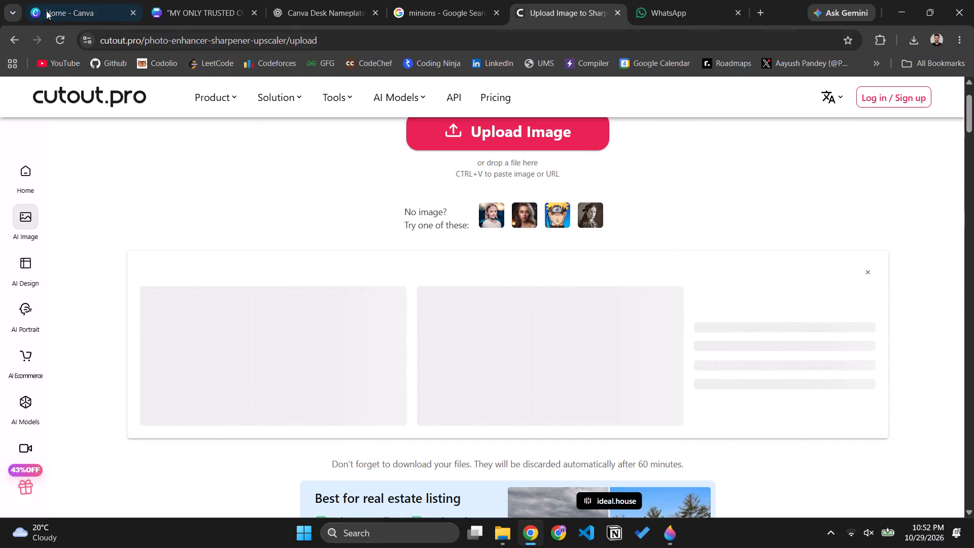
# Reload the cutout.pro photo enhancer upload page.
pyautogui.click(64, 35)
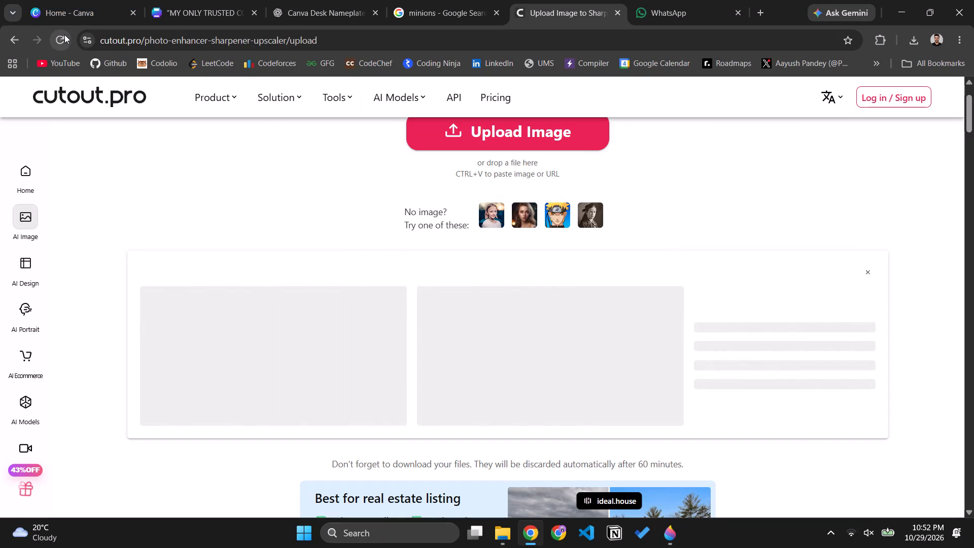
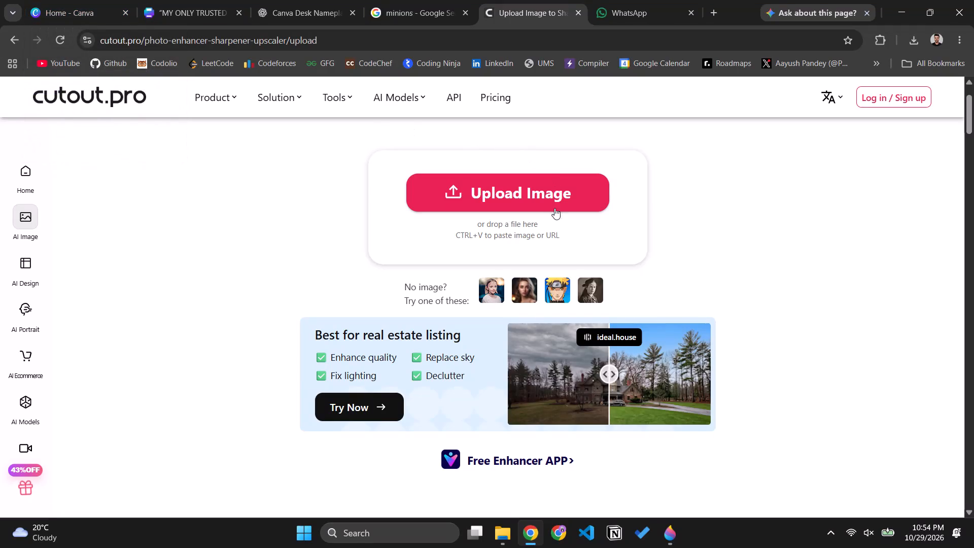
# Upload the "minions" picture from the Desktop to the cutout.pro photo enhancer.
pyautogui.click(554, 211)
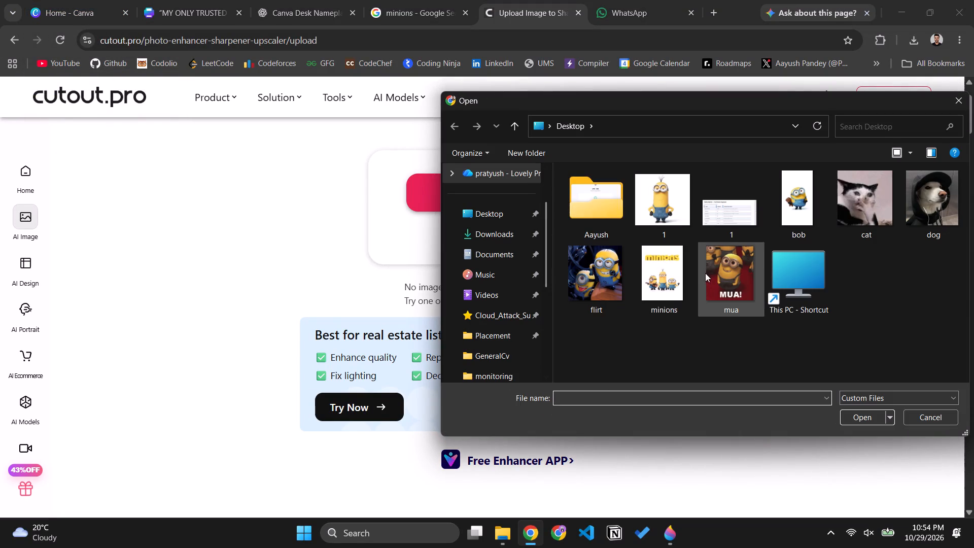
pyautogui.click(676, 273)
pyautogui.click(859, 425)
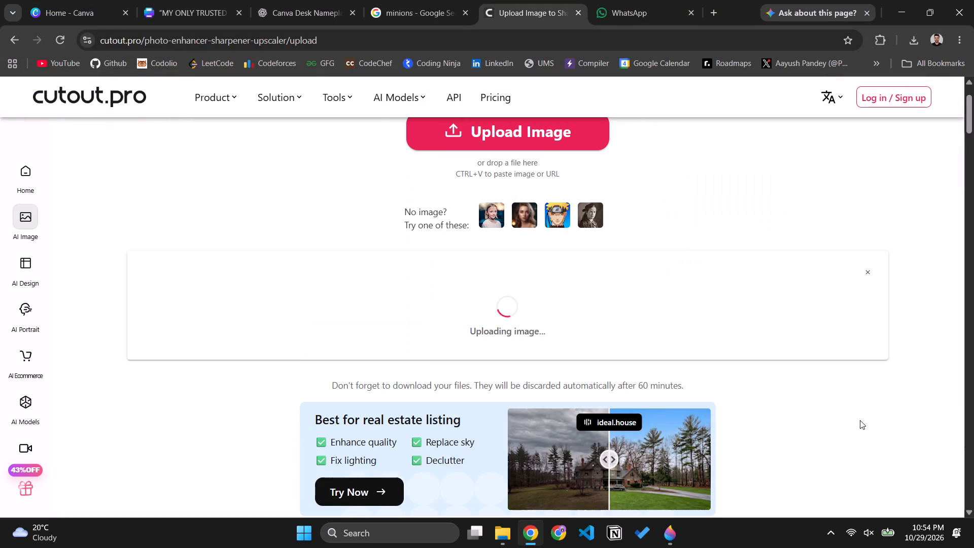
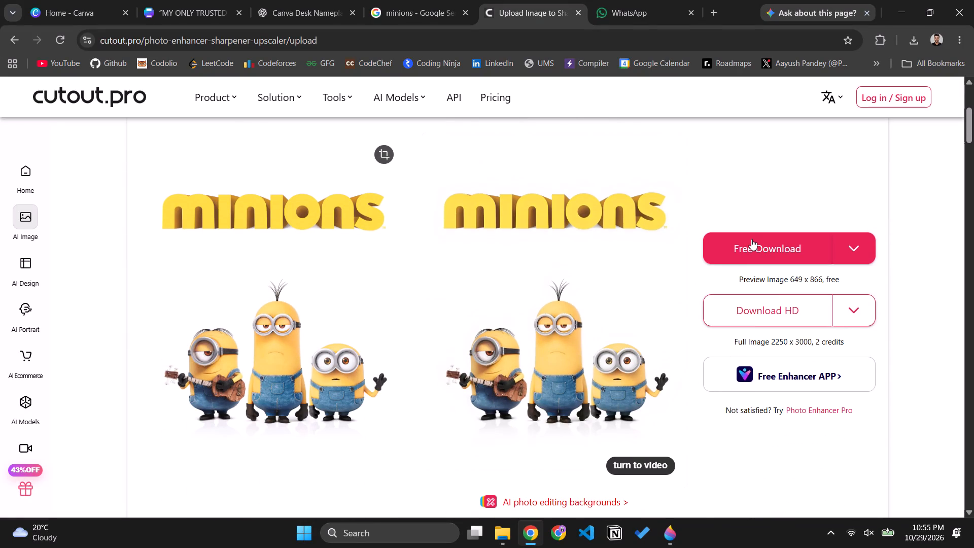
# Download the free preview version of the enhanced Minions picture and dismiss the subscription offer.
pyautogui.click(751, 239)
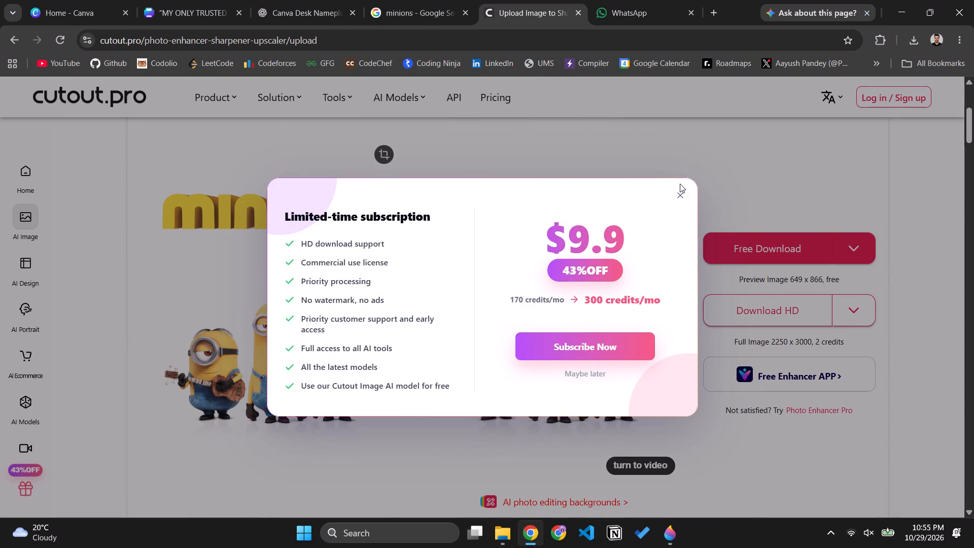
pyautogui.click(680, 192)
# Switch to the Canva design and move the existing Minions poster picture in the uploads to the trash.
pyautogui.click(169, 0)
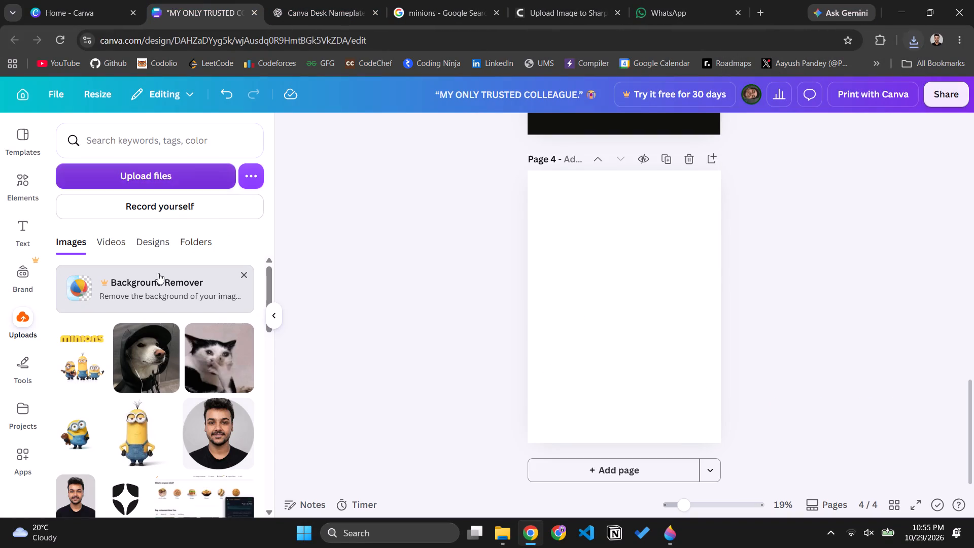
pyautogui.click(98, 334)
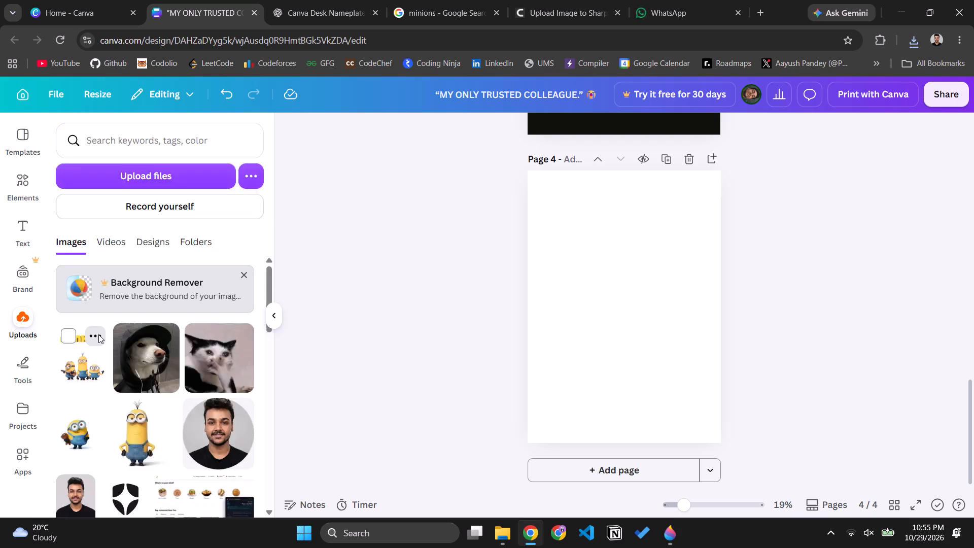
pyautogui.click(172, 498)
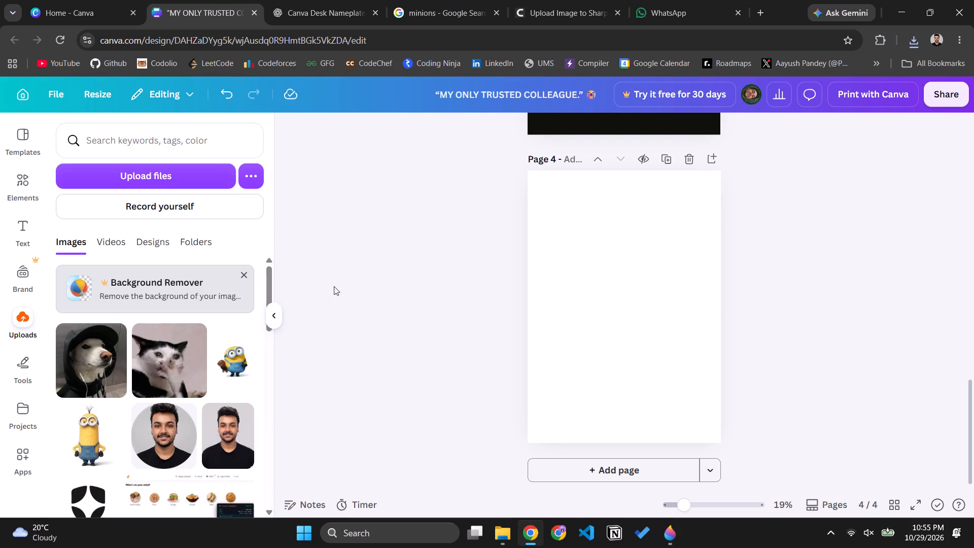
# Upload the "minions" picture from the Desktop and place it on the blank page 4.
pyautogui.click(117, 169)
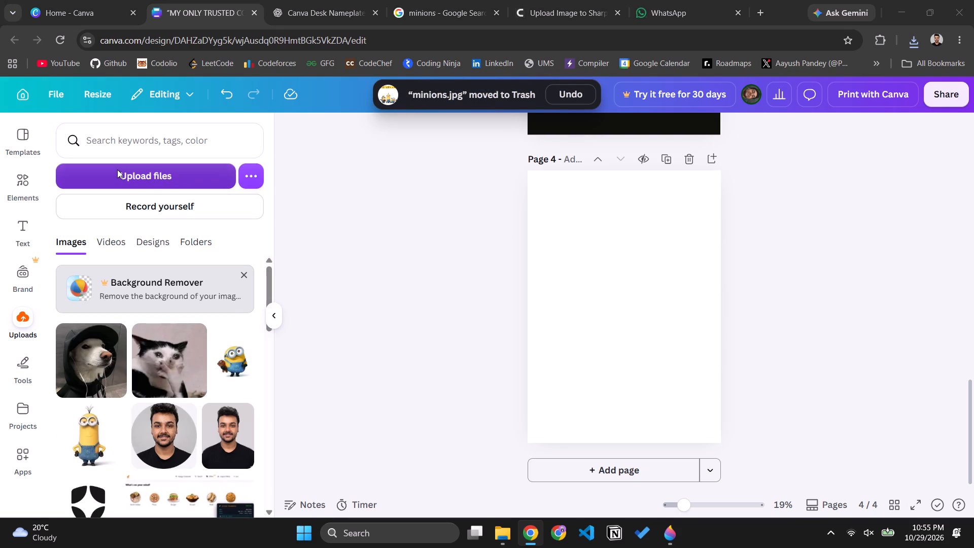
pyautogui.click(677, 347)
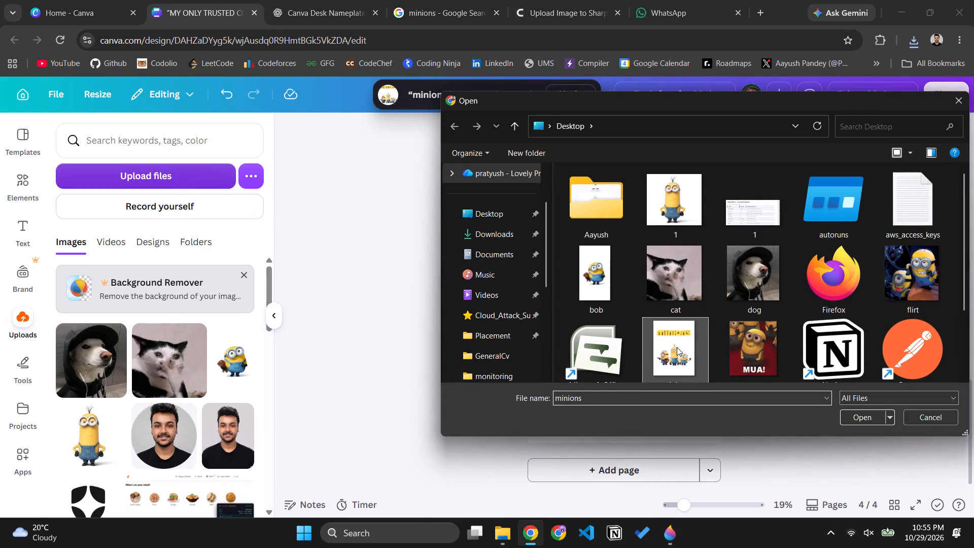
pyautogui.click(846, 418)
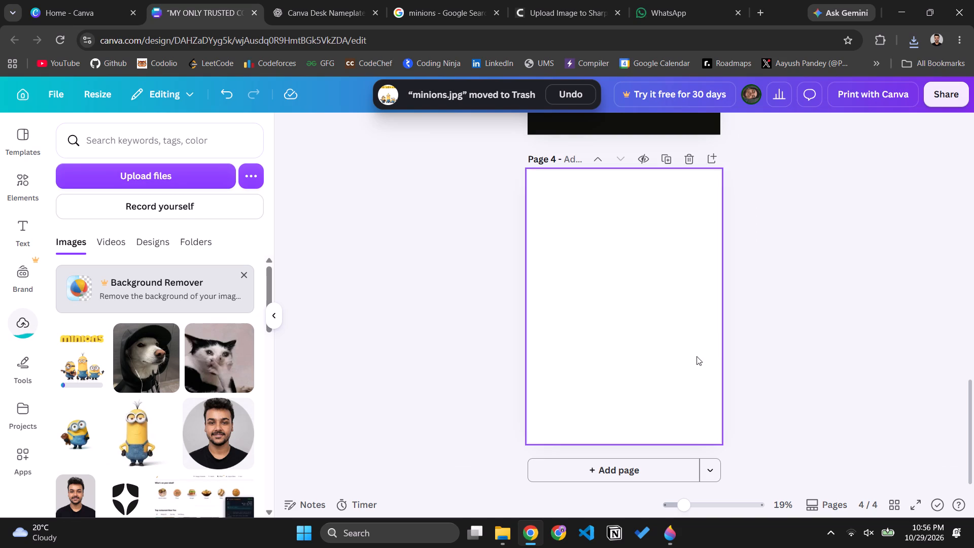
pyautogui.click(58, 361)
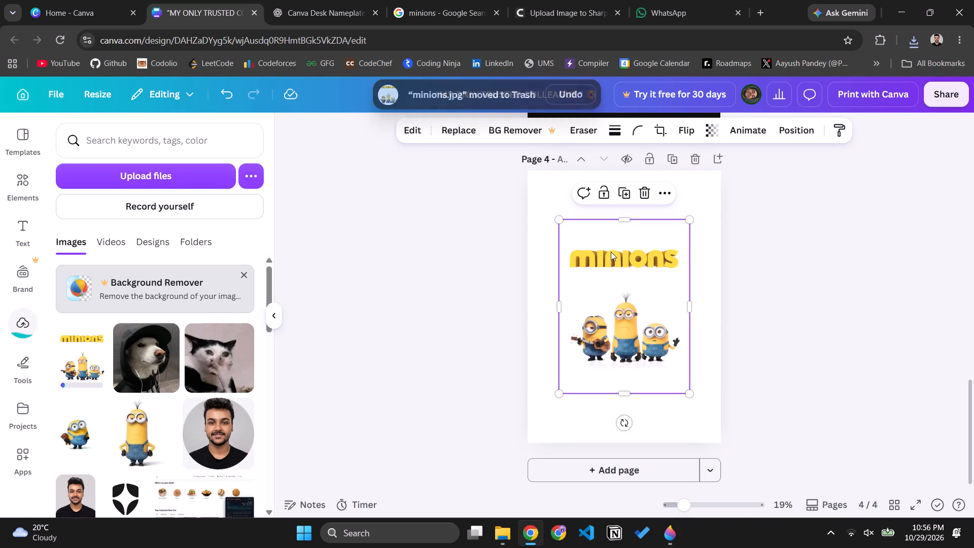
# Enlarge the Minions picture until it covers page 4 and centre it horizontally on the page.
pyautogui.moveTo(558, 394); pyautogui.dragTo(539, 443)
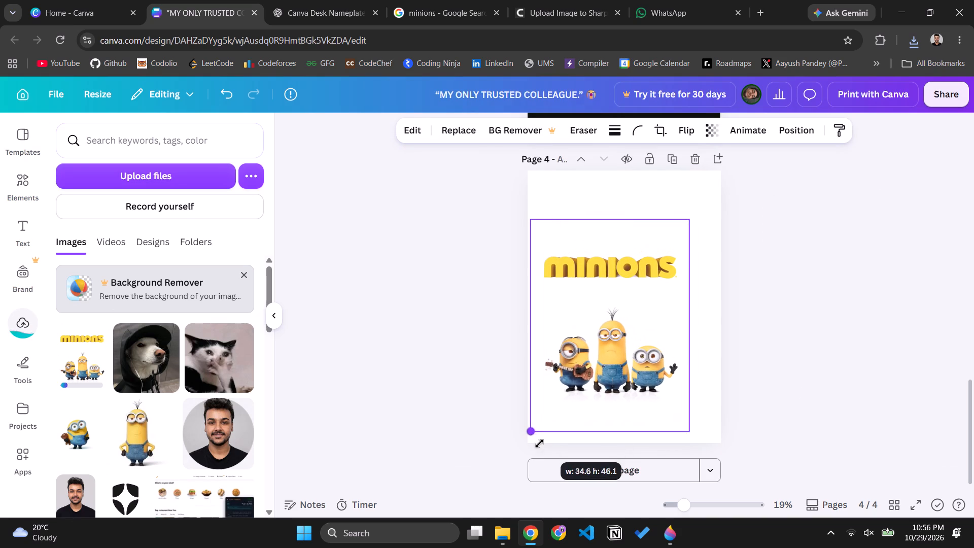
pyautogui.moveTo(539, 443); pyautogui.dragTo(539, 447)
pyautogui.moveTo(687, 436); pyautogui.dragTo(700, 437)
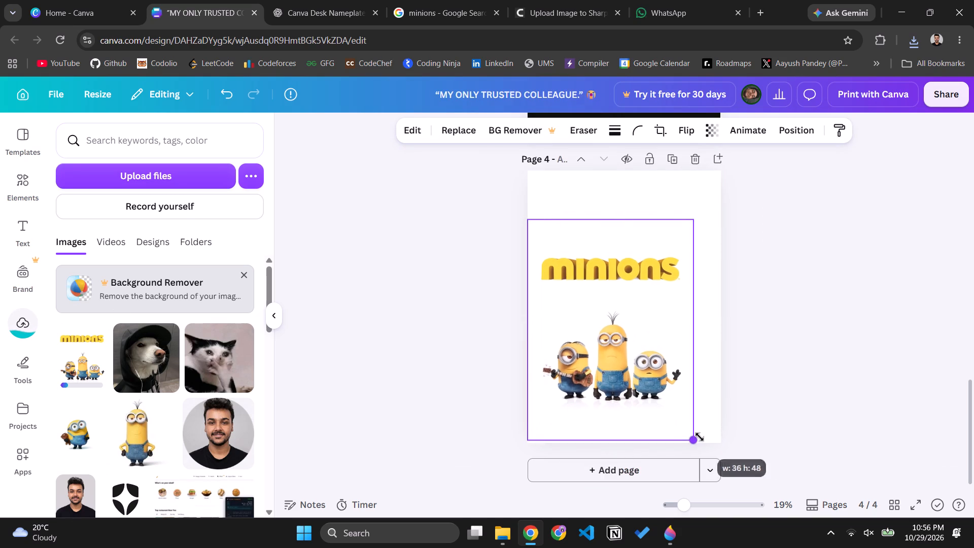
pyautogui.moveTo(700, 437); pyautogui.dragTo(706, 437)
pyautogui.moveTo(698, 221); pyautogui.dragTo(730, 160)
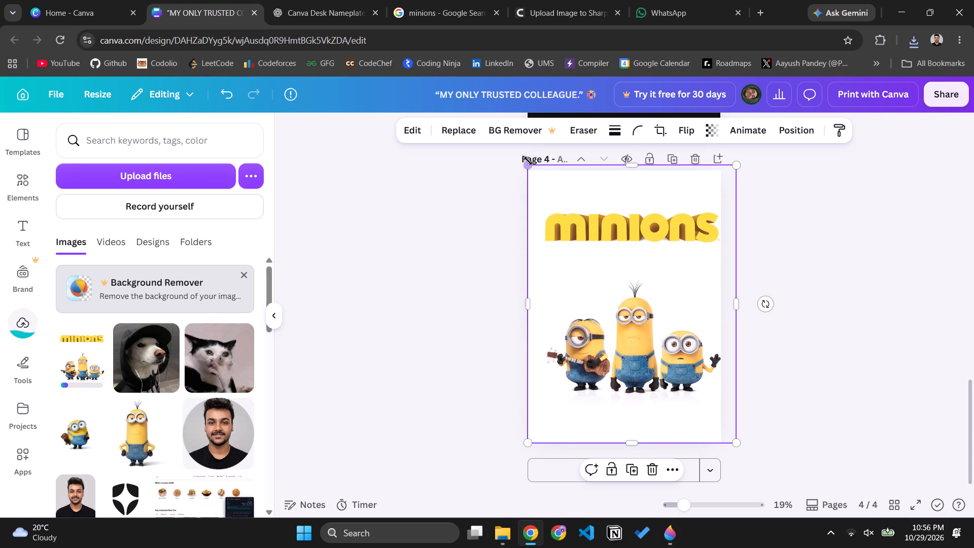
pyautogui.moveTo(528, 161); pyautogui.dragTo(514, 156)
pyautogui.moveTo(661, 247); pyautogui.dragTo(657, 247)
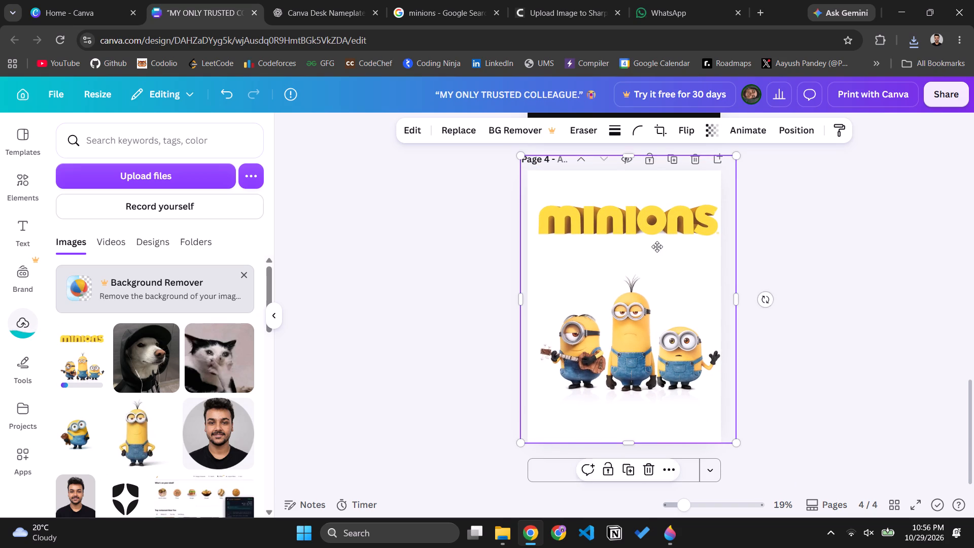
pyautogui.moveTo(657, 247); pyautogui.dragTo(654, 247)
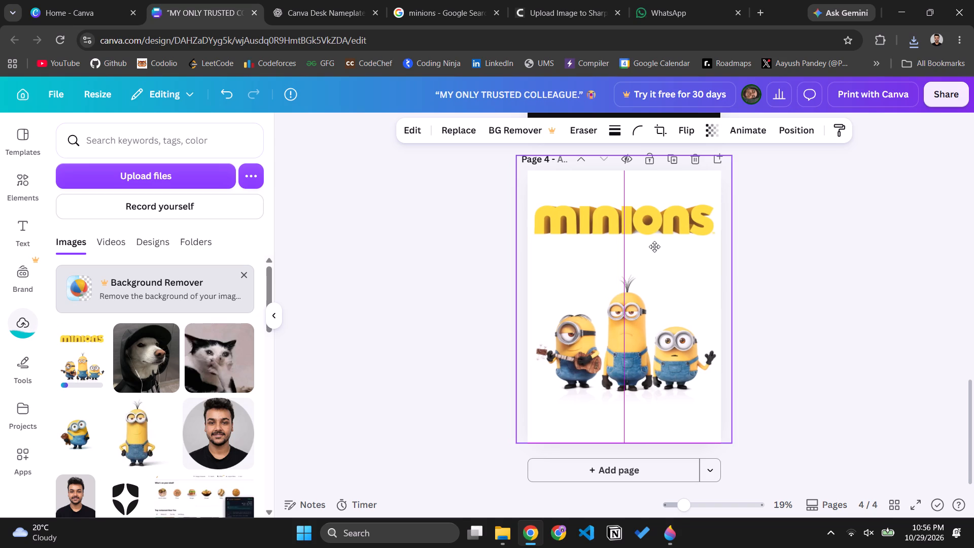
pyautogui.moveTo(654, 247); pyautogui.dragTo(655, 247)
pyautogui.click(858, 337)
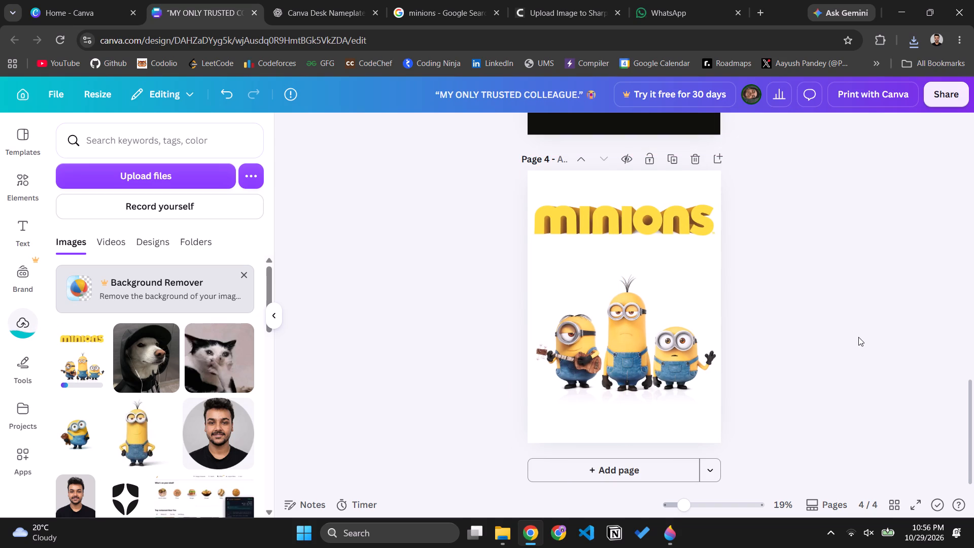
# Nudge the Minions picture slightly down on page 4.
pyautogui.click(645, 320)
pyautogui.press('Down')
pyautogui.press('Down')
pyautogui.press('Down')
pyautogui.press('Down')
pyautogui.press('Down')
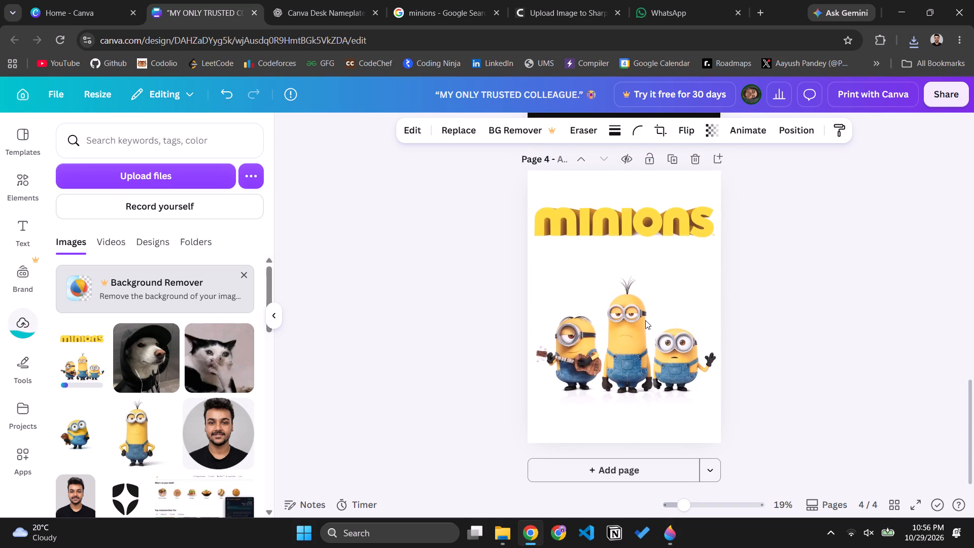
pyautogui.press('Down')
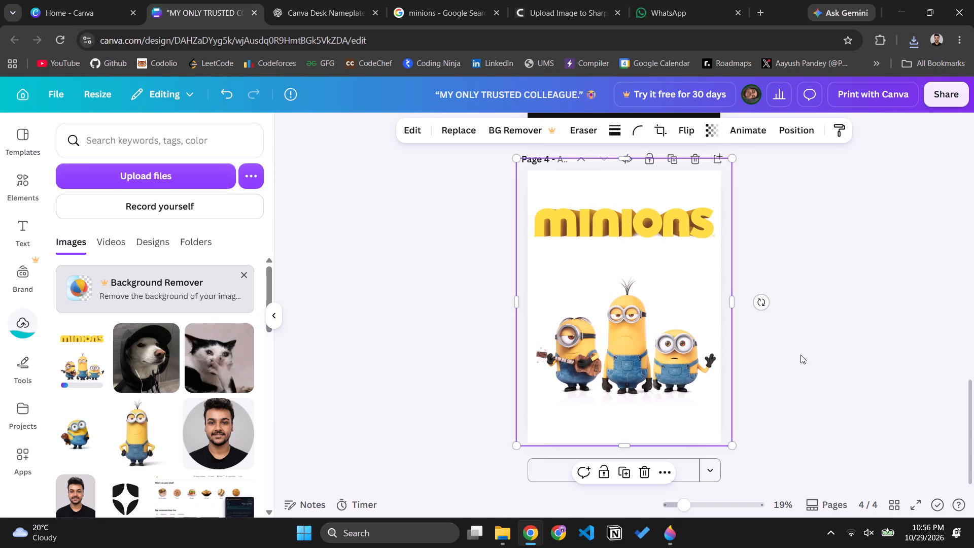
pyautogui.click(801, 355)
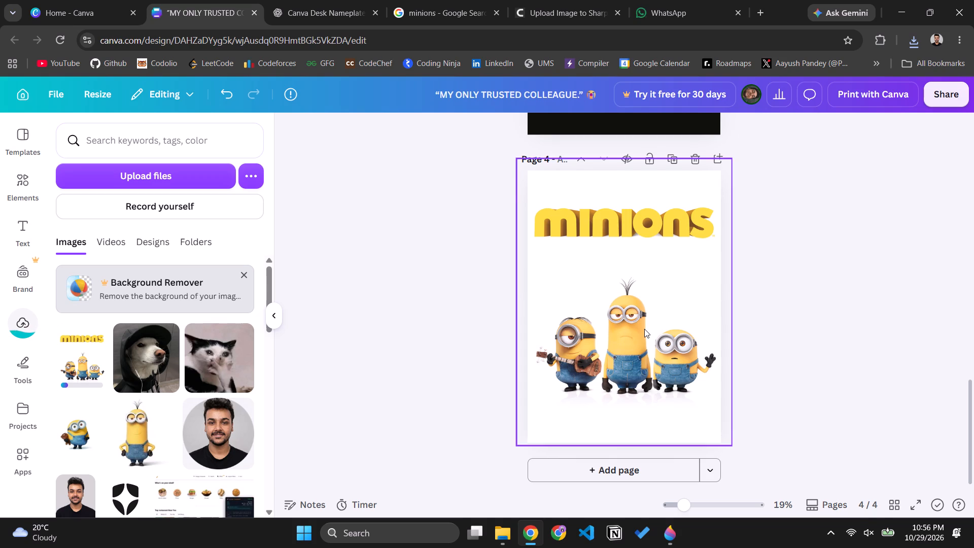
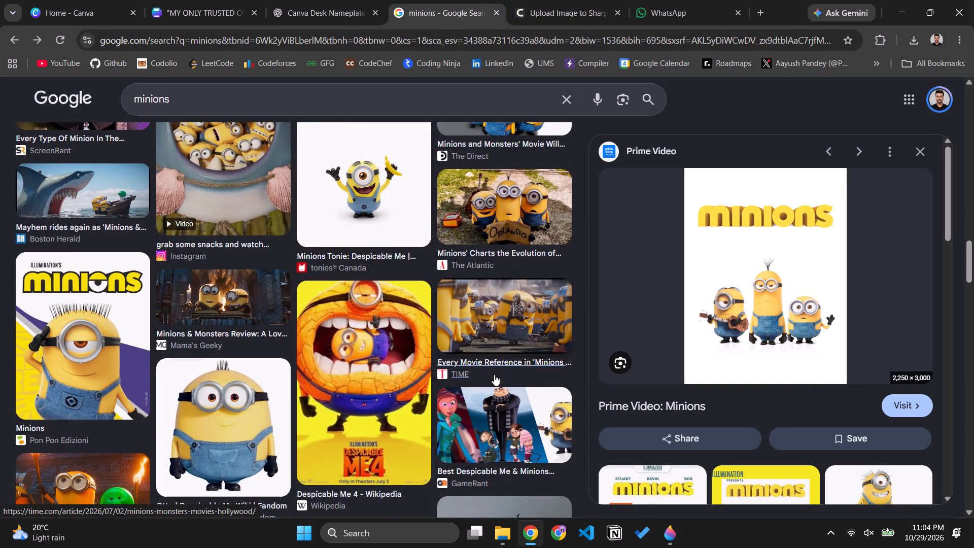
pyautogui.click(924, 154)
pyautogui.scroll(-1, 594, 387)
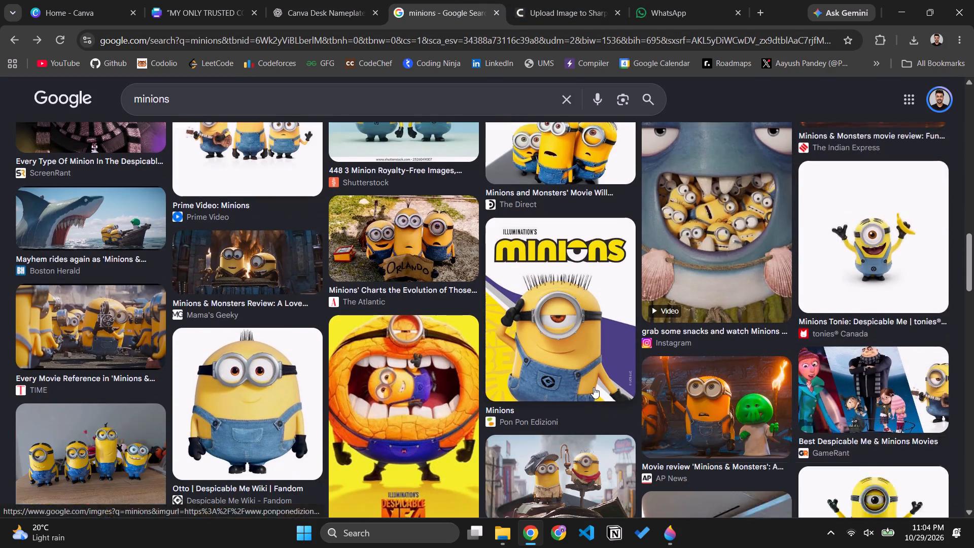
pyautogui.scroll(-6, 594, 387)
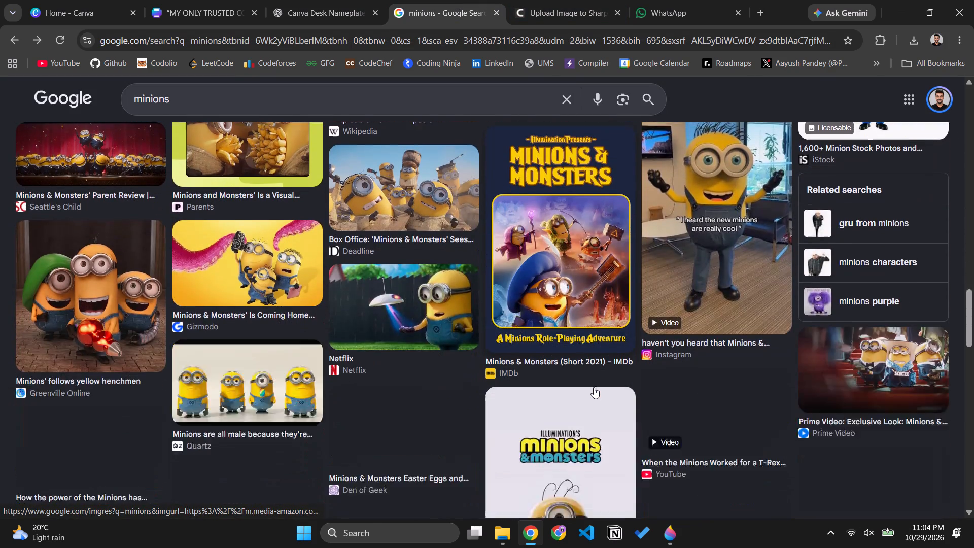
pyautogui.scroll(-1, 594, 387)
pyautogui.scroll(6, 594, 387)
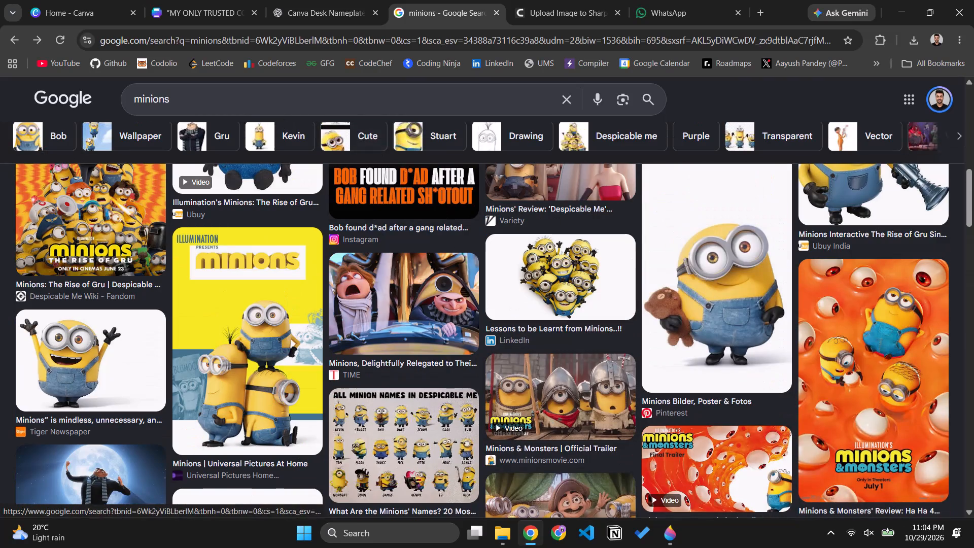
# Search Google Images for "minions famous memes".
pyautogui.moveTo(239, 85); pyautogui.dragTo(106, 85)
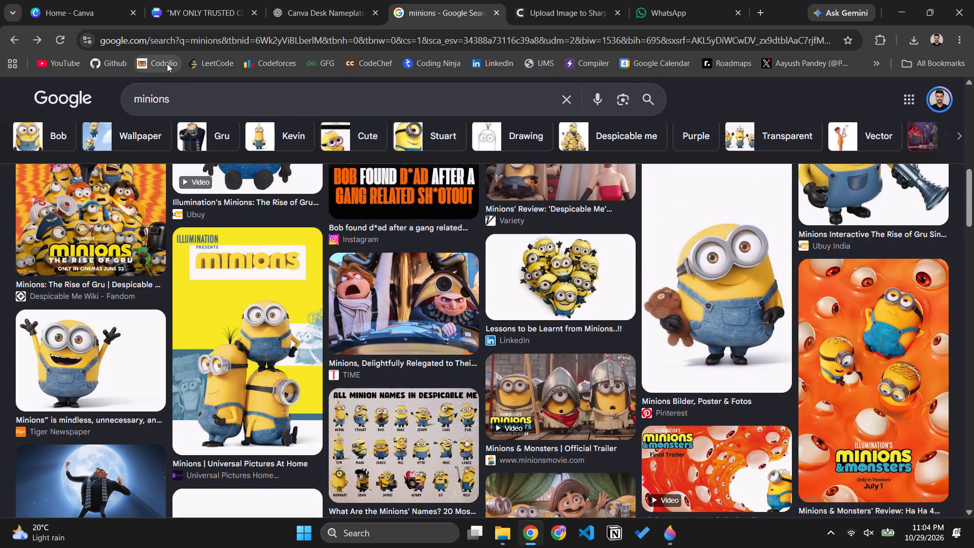
pyautogui.press('space')
pyautogui.write('meme')
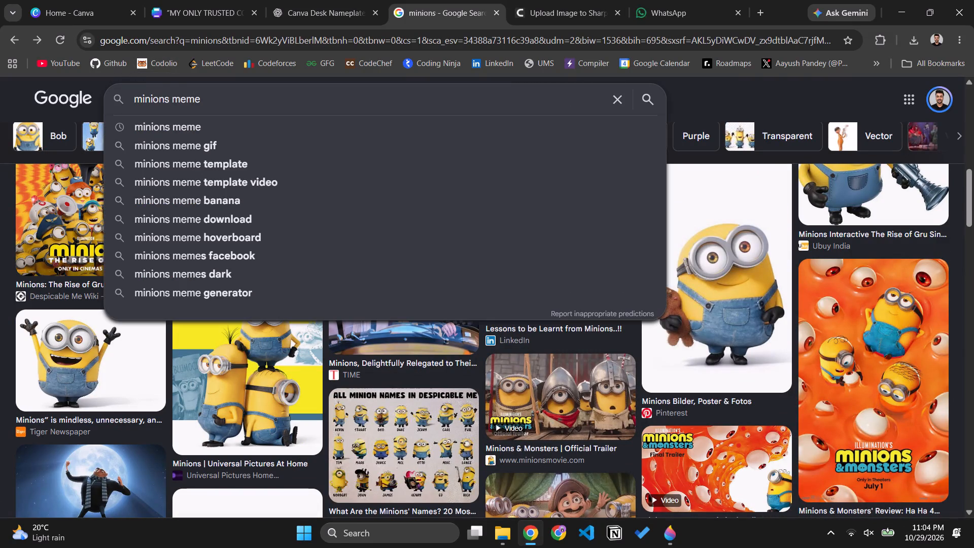
pyautogui.press('BackSpace')
pyautogui.press('BackSpace')
pyautogui.press('BackSpace')
pyautogui.press('BackSpace')
pyautogui.write('famous memes')
pyautogui.press('Return')
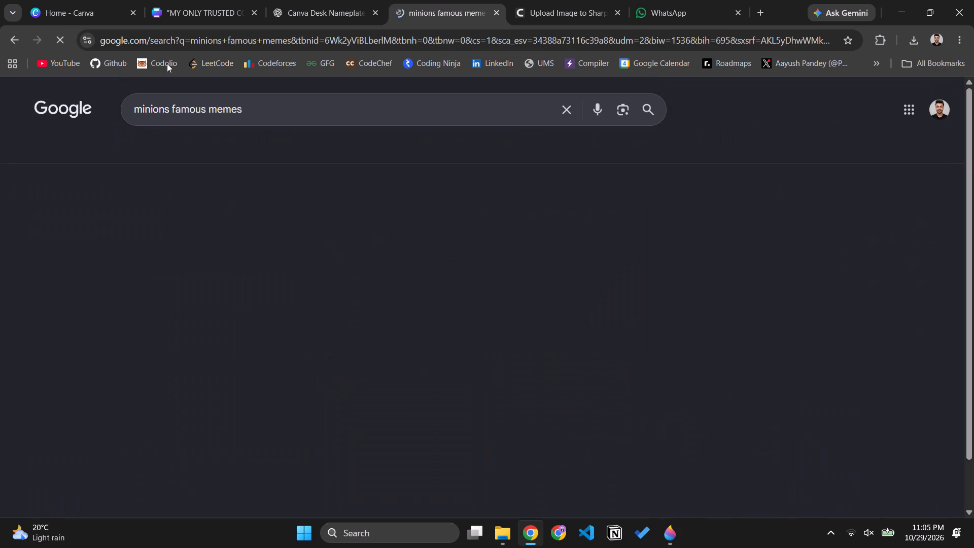
# Look through the "minions famous memes" image results for a Minion meme suited to a desk nameplate.
pyautogui.scroll(-3, 310, 328)
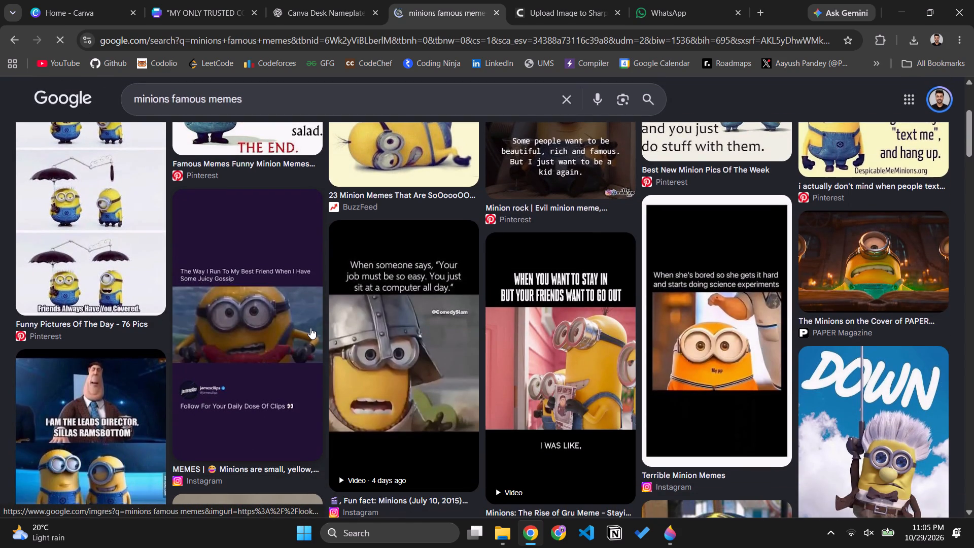
pyautogui.scroll(-1, 310, 328)
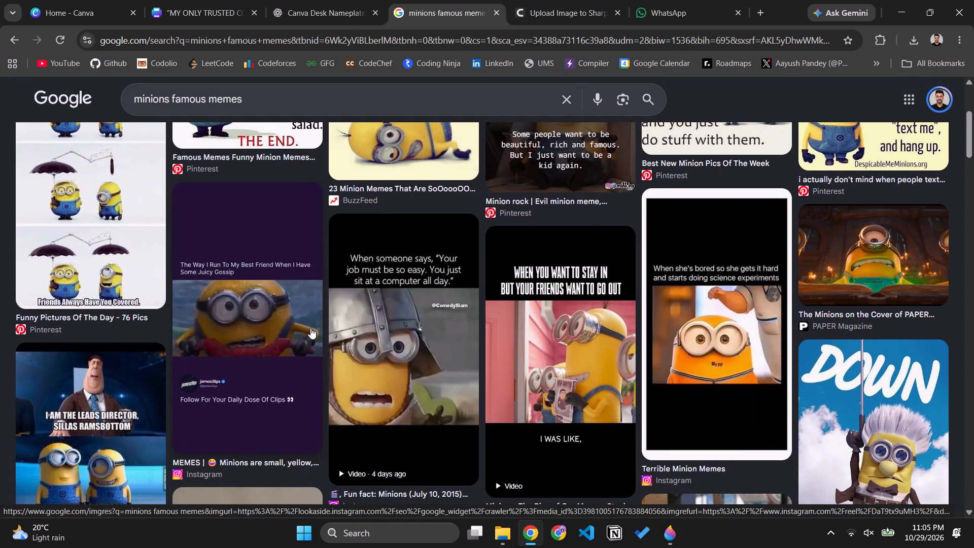
pyautogui.scroll(-2, 310, 328)
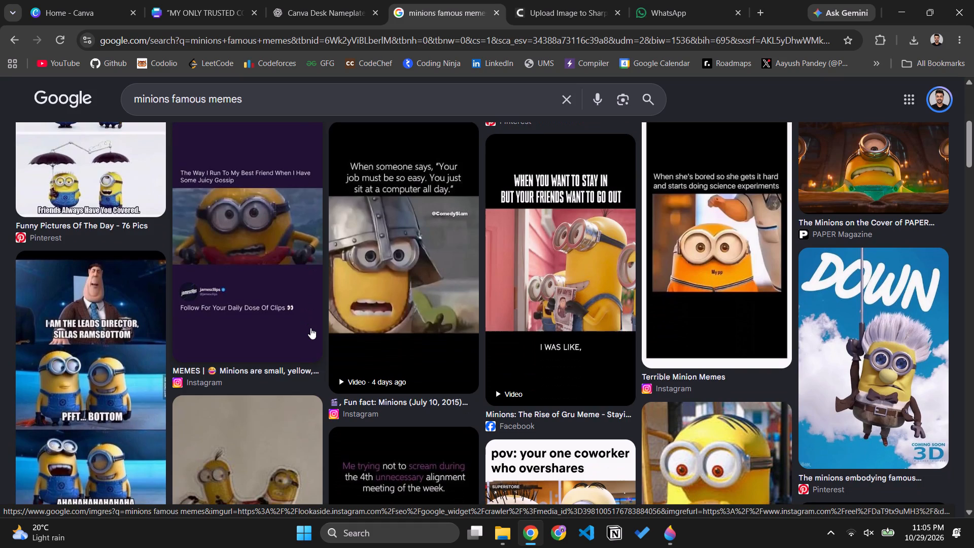
pyautogui.scroll(-4, 310, 328)
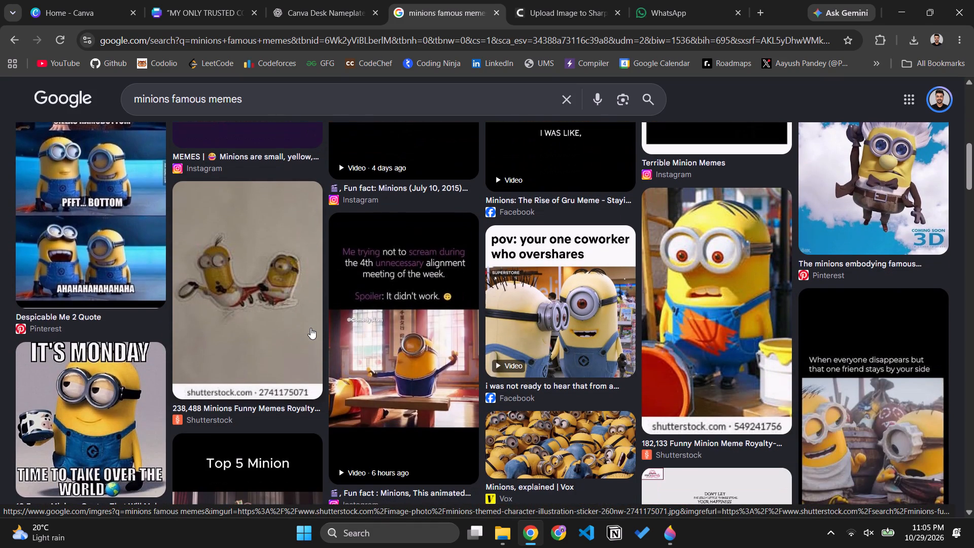
pyautogui.scroll(-1, 310, 328)
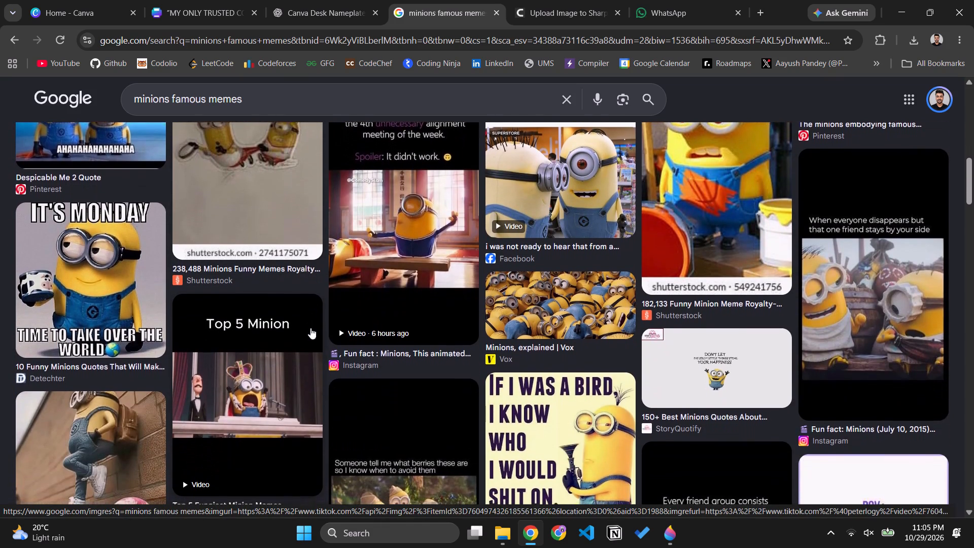
pyautogui.scroll(-3, 310, 328)
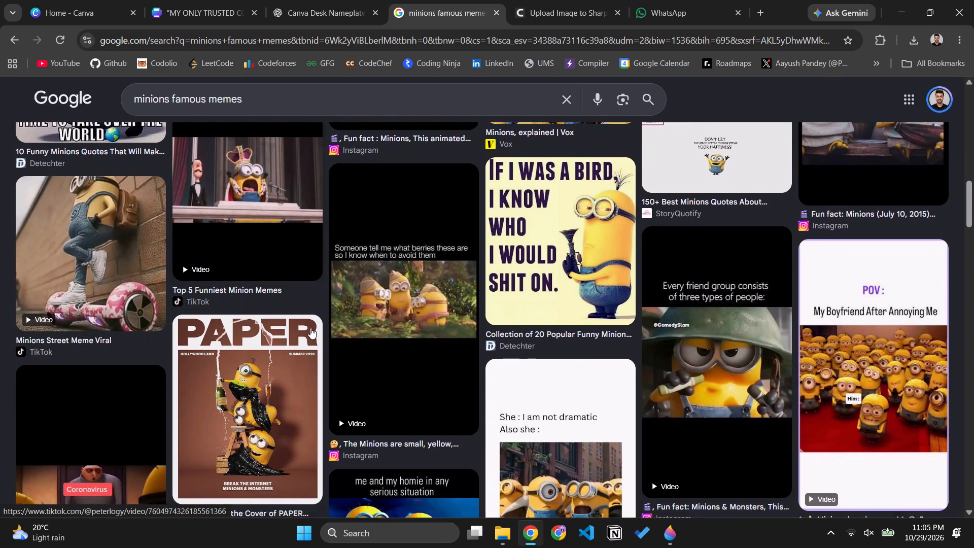
pyautogui.scroll(-1, 310, 328)
pyautogui.scroll(1, 310, 328)
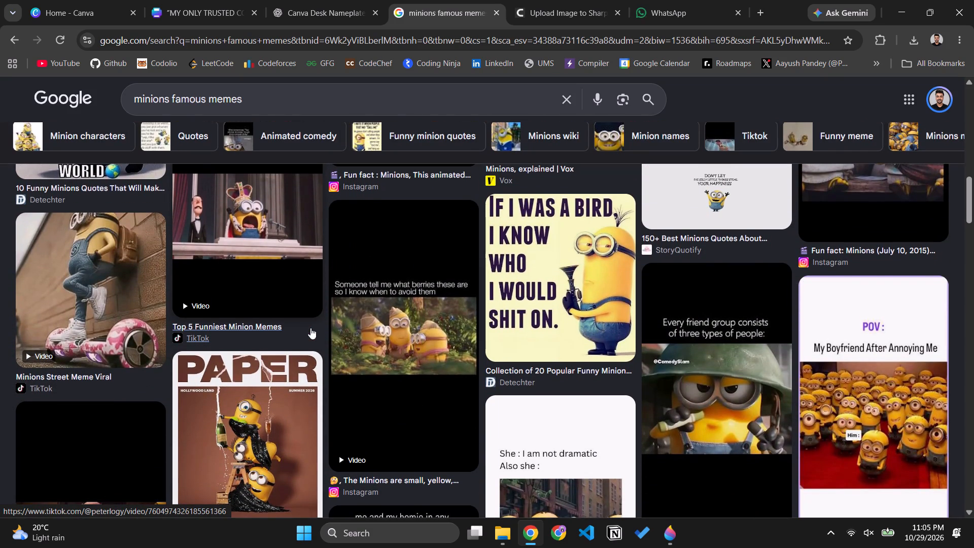
pyautogui.scroll(-4, 310, 328)
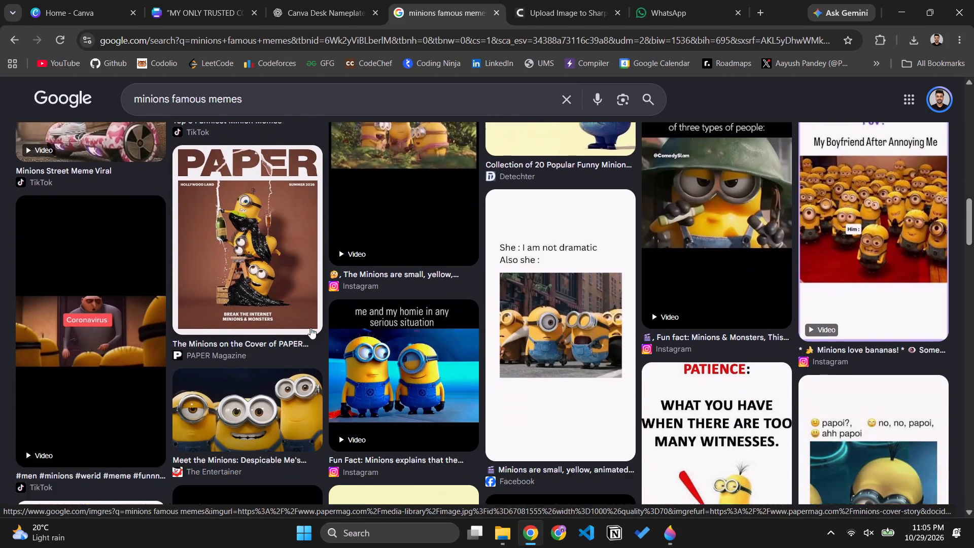
pyautogui.scroll(-1, 310, 328)
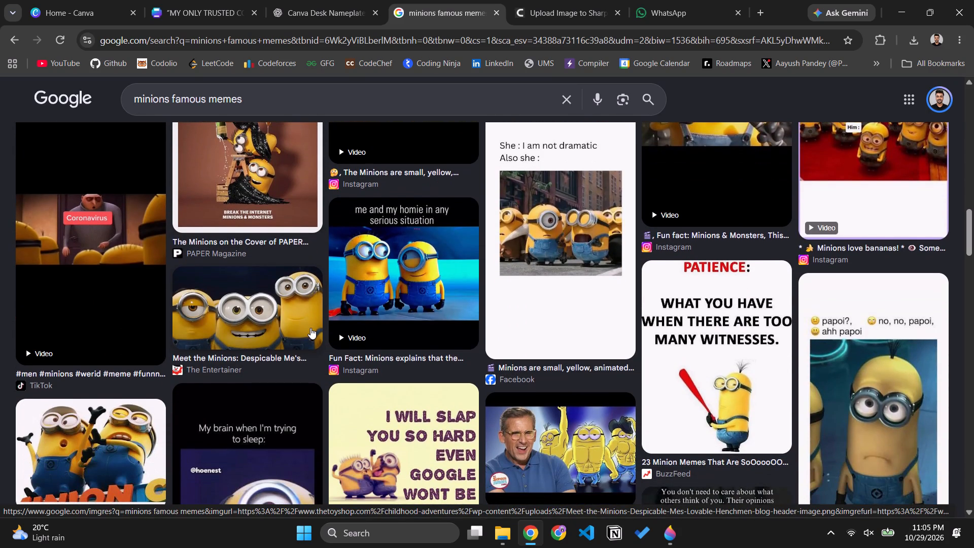
pyautogui.scroll(-2, 310, 328)
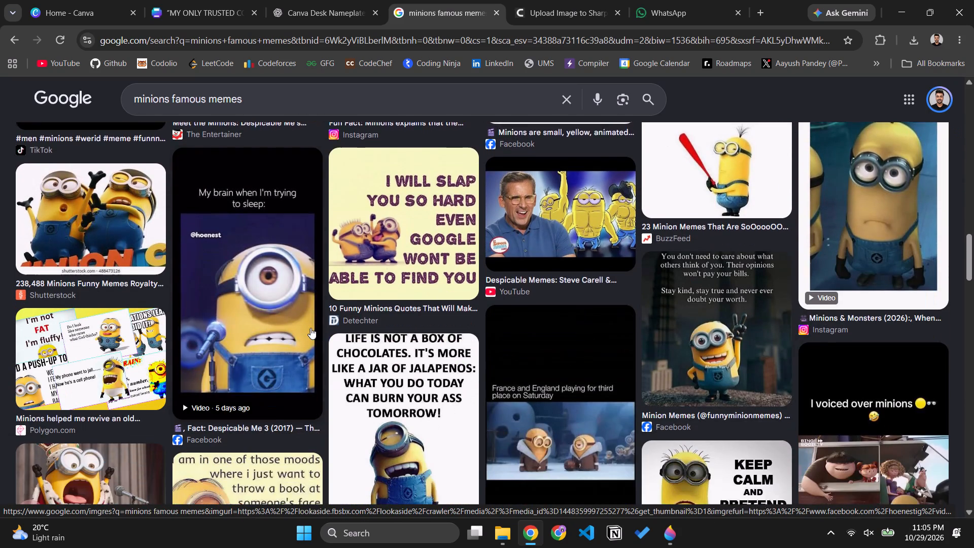
pyautogui.scroll(-5, 310, 328)
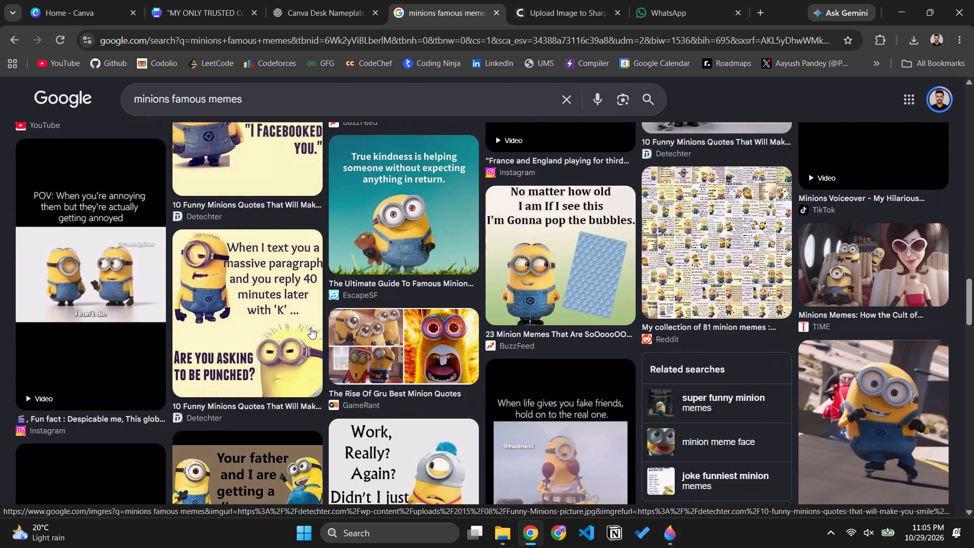
pyautogui.scroll(-3, 310, 328)
pyautogui.scroll(2, 310, 328)
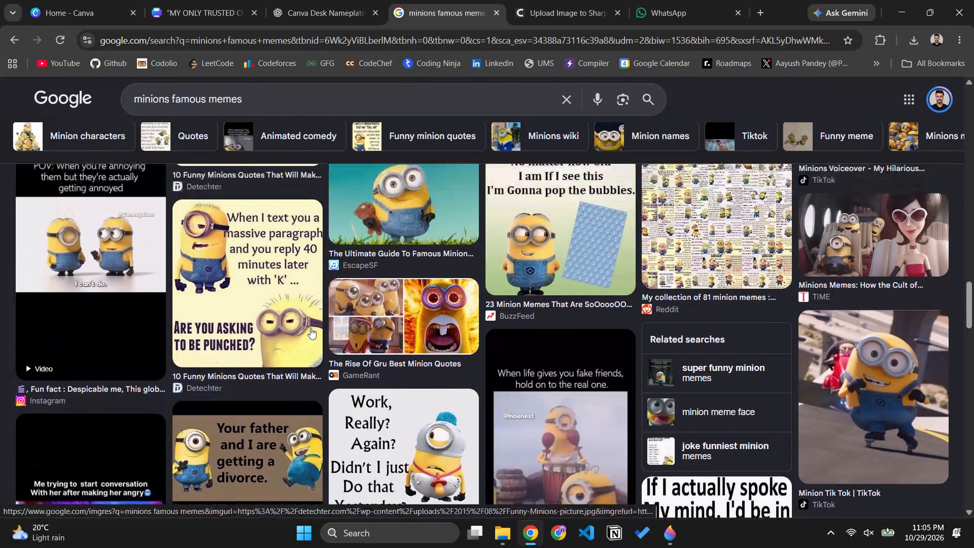
pyautogui.scroll(1, 310, 328)
pyautogui.scroll(1, 227, 323)
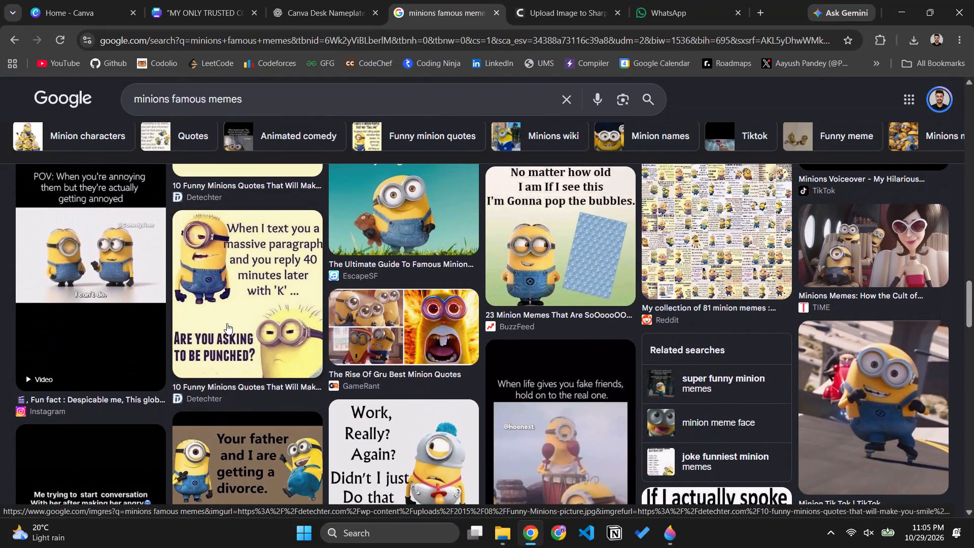
# Preview the "POV: When you're annoying them" meme and, from its related images, open the "Me and coworkers asking manager for leave on same day" meme.
pyautogui.click(87, 244)
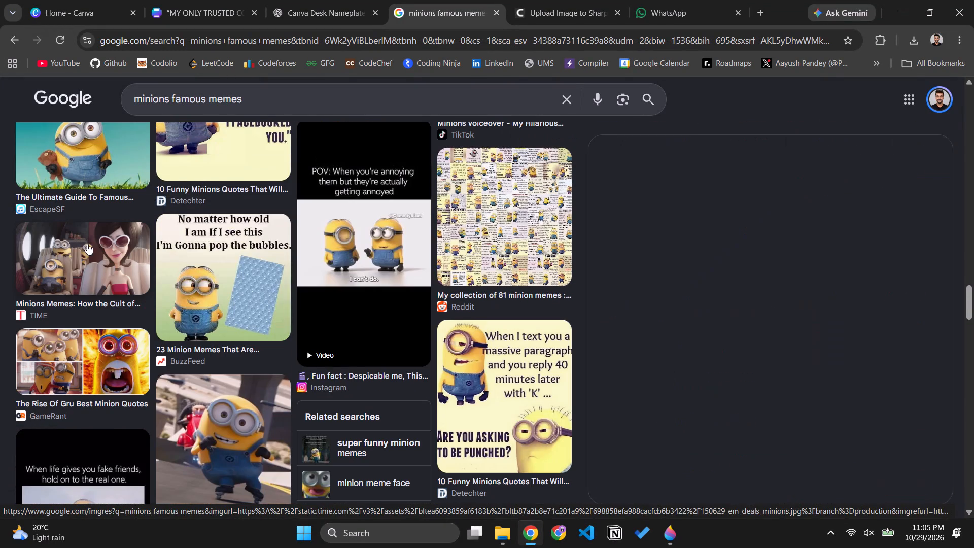
pyautogui.scroll(-5, 824, 358)
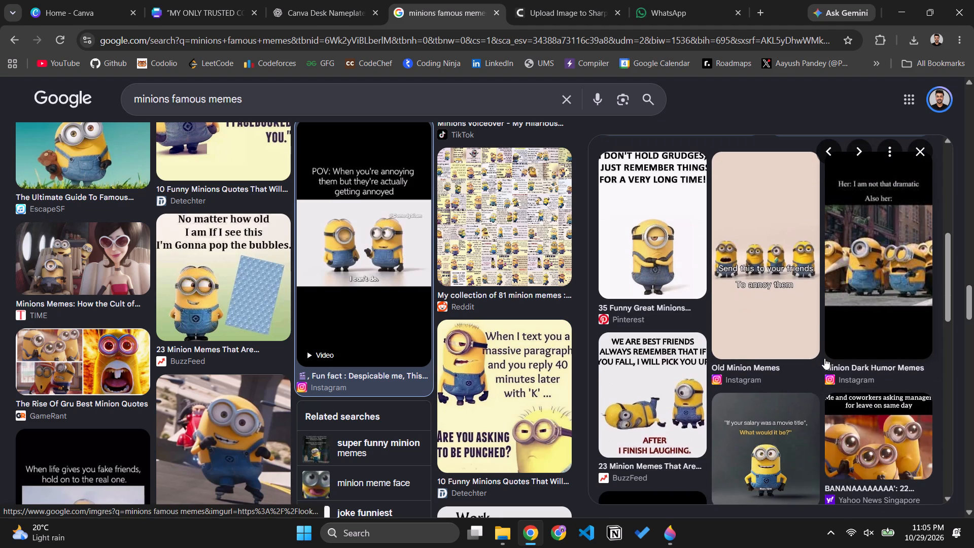
pyautogui.scroll(-2, 824, 358)
pyautogui.click(897, 188)
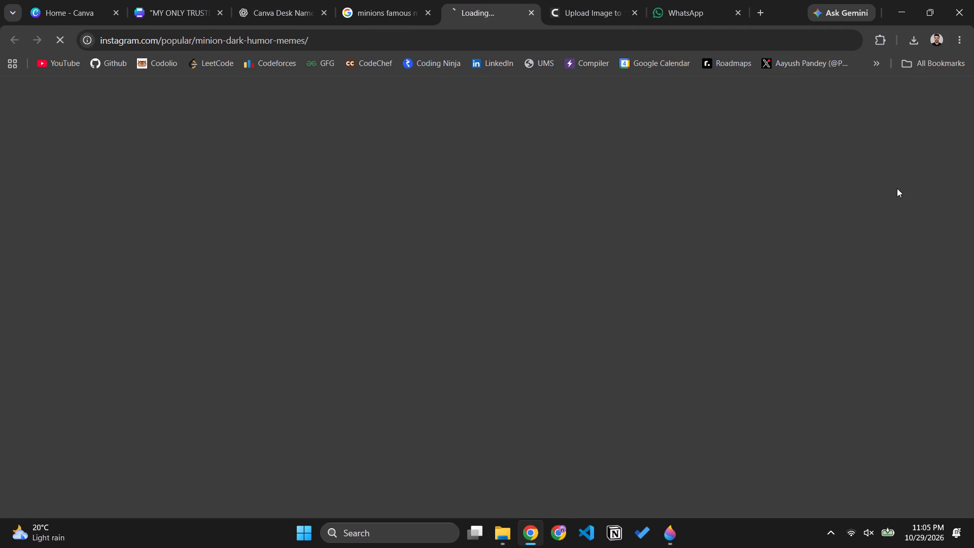
pyautogui.click(534, 13)
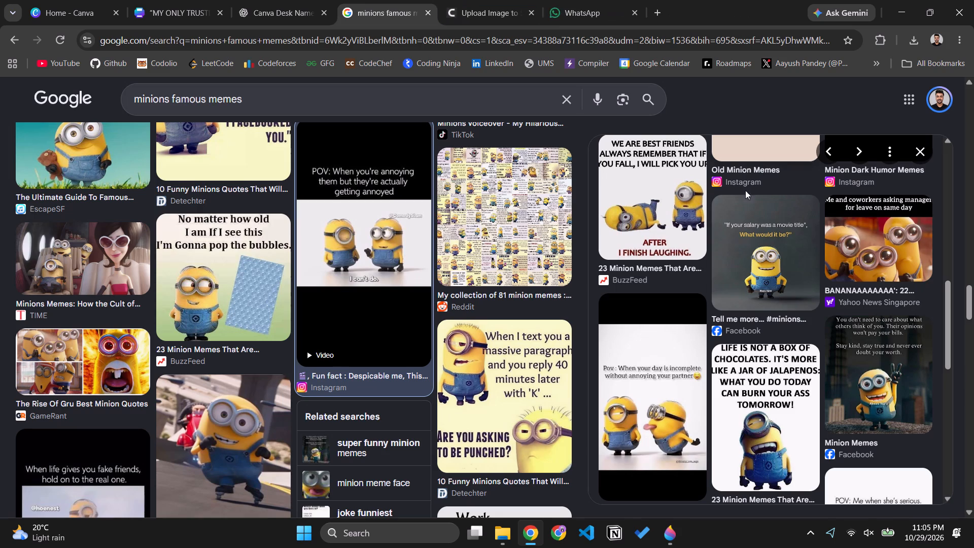
pyautogui.click(868, 229)
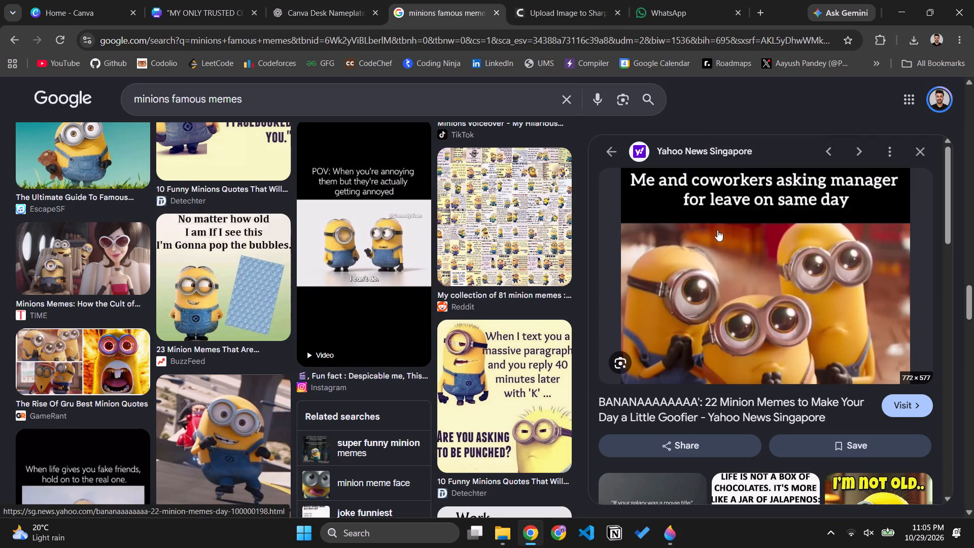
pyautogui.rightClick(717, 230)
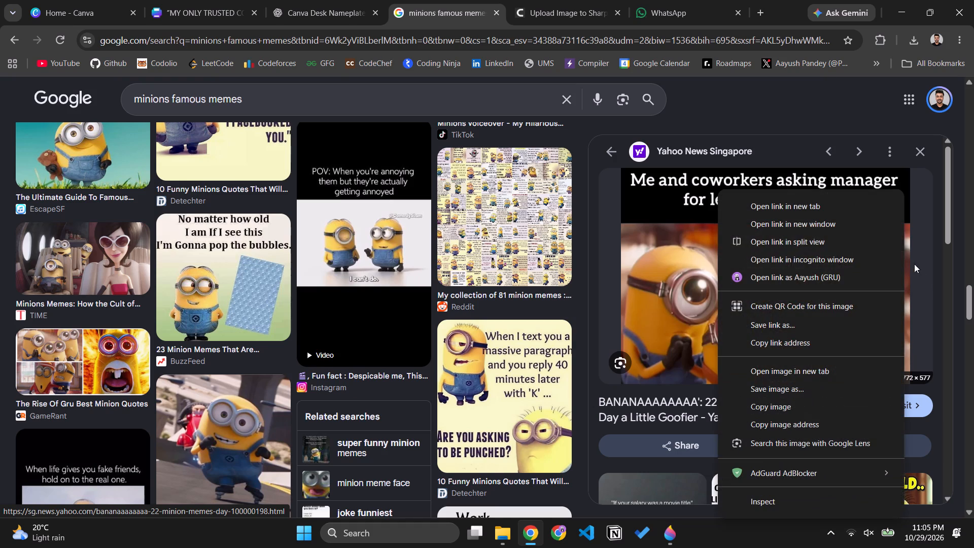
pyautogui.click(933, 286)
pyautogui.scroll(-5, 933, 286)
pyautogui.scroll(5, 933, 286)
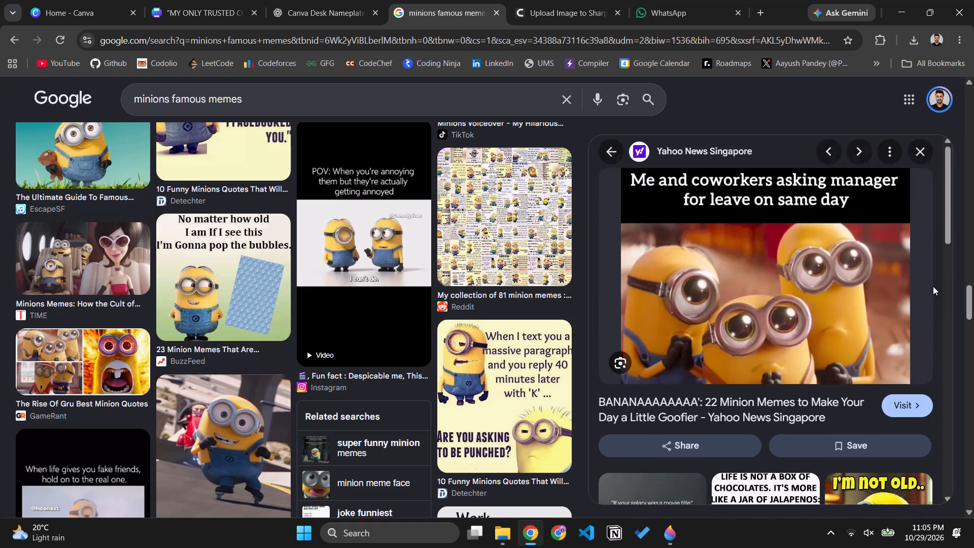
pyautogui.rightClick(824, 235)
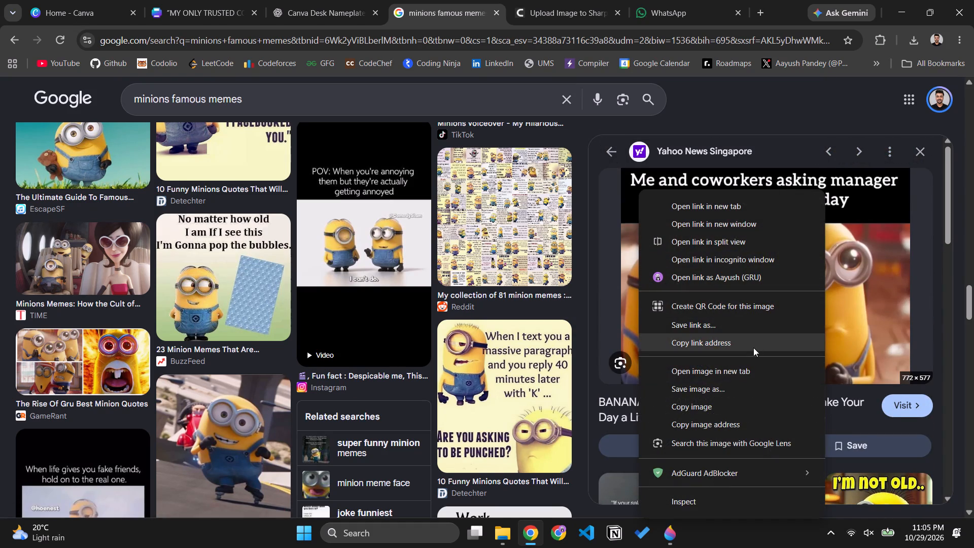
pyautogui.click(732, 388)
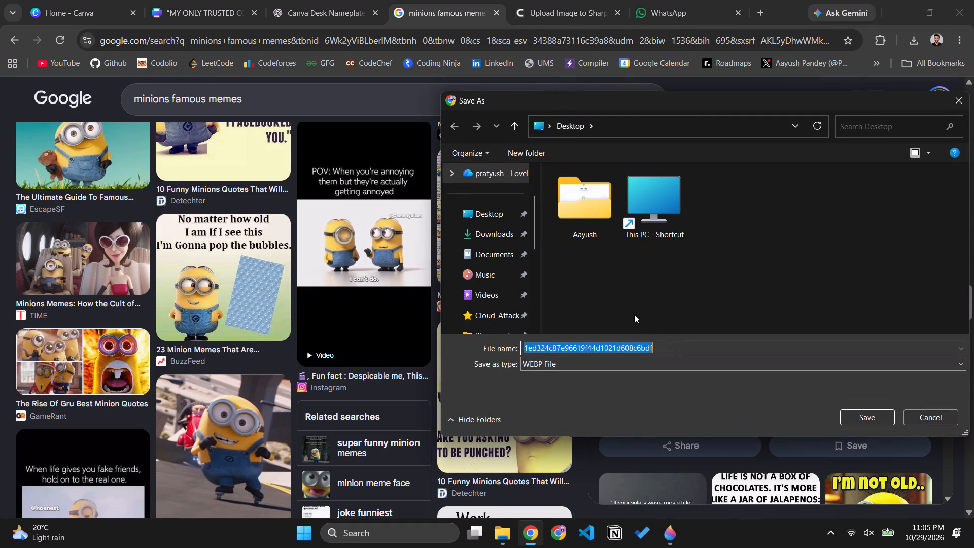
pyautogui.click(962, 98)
# Check the related Minion images, then snip the previewed "Me and coworkers asking manager for leave on same day" meme with its caption.
pyautogui.scroll(-3, 772, 309)
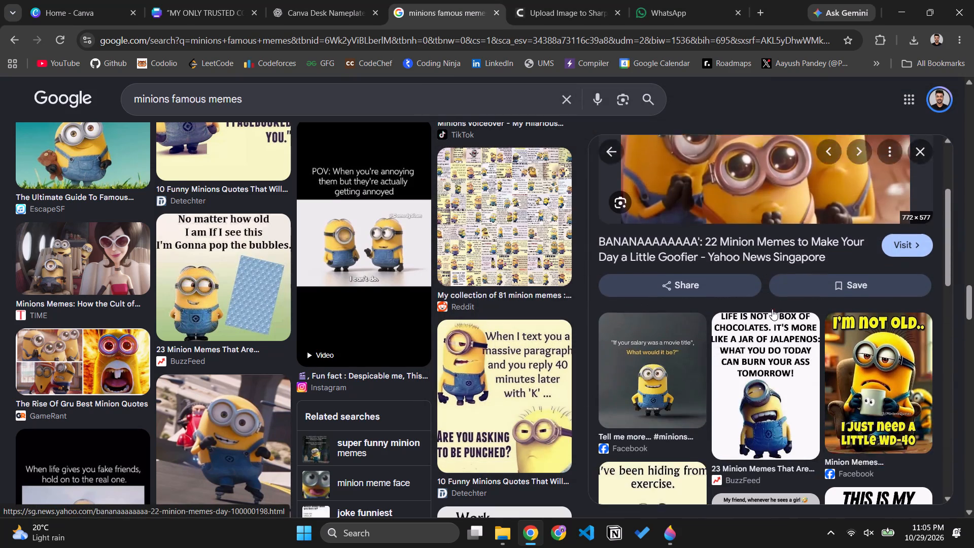
pyautogui.scroll(-7, 772, 309)
pyautogui.scroll(5, 772, 309)
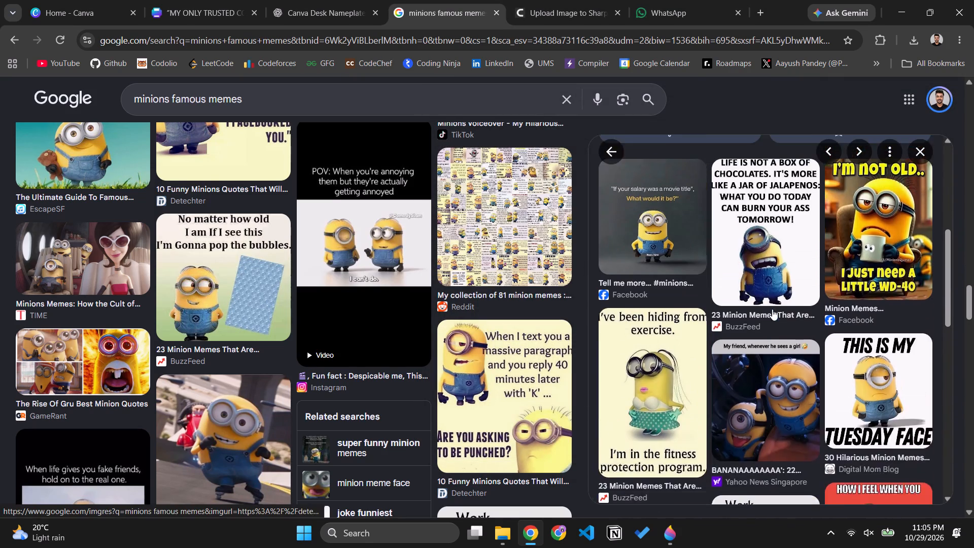
pyautogui.scroll(7, 731, 299)
pyautogui.press('Print')
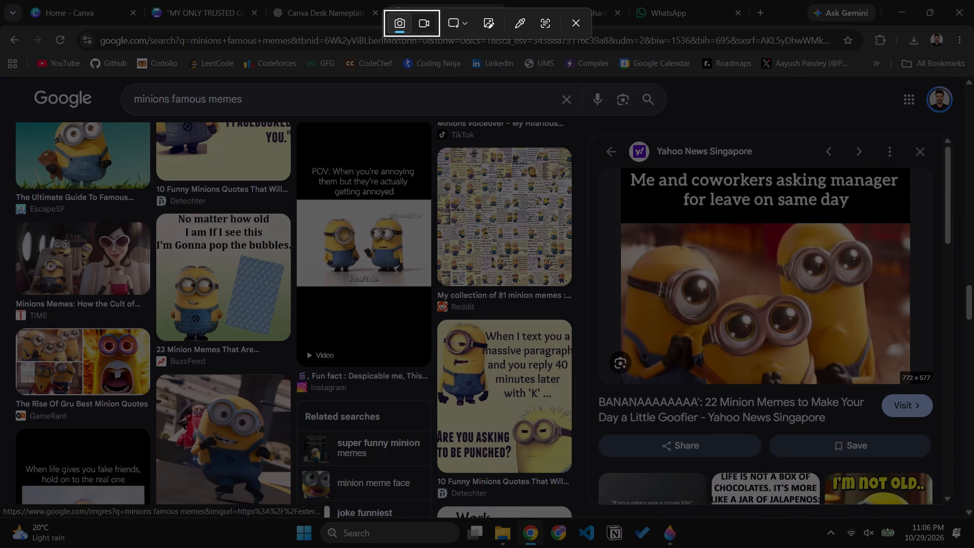
pyautogui.moveTo(624, 169); pyautogui.dragTo(901, 390)
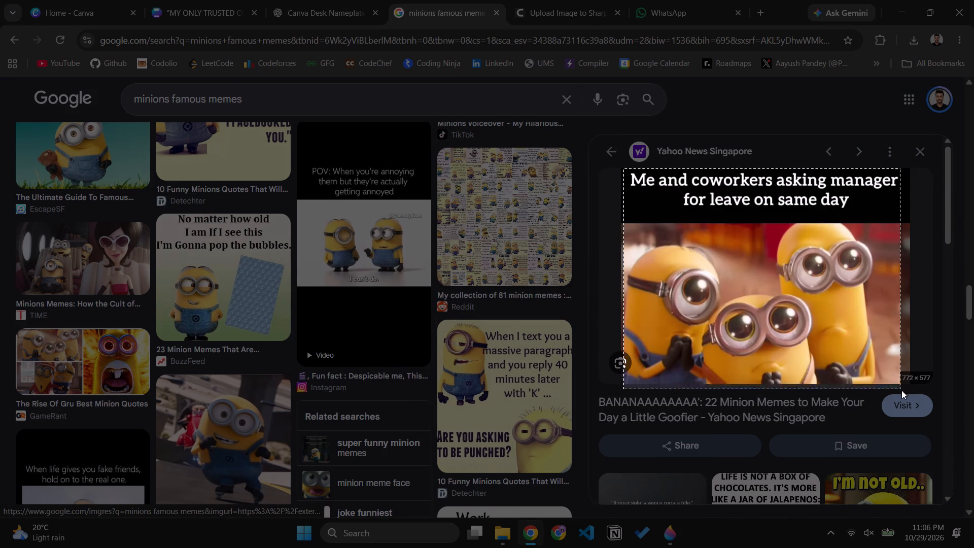
pyautogui.moveTo(901, 390); pyautogui.dragTo(914, 384)
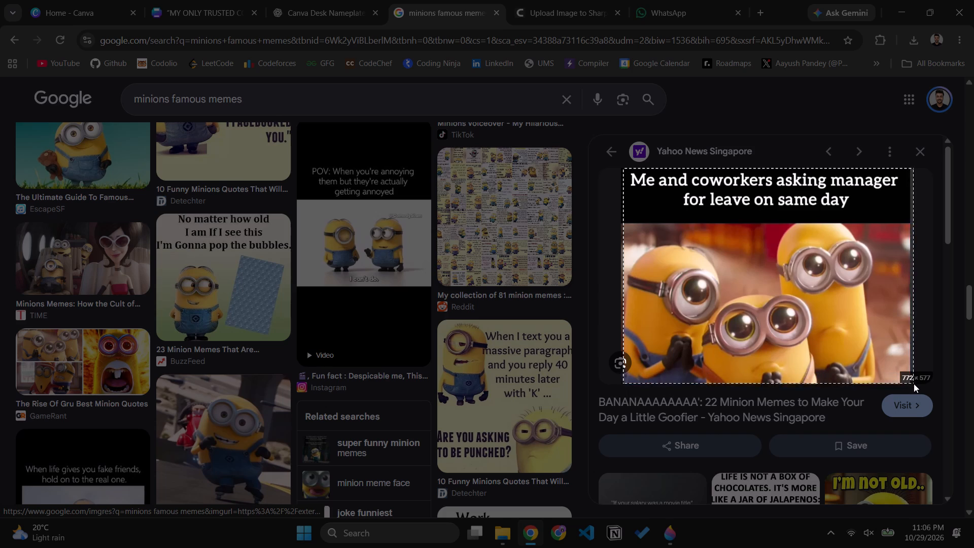
pyautogui.moveTo(914, 384); pyautogui.dragTo(897, 385)
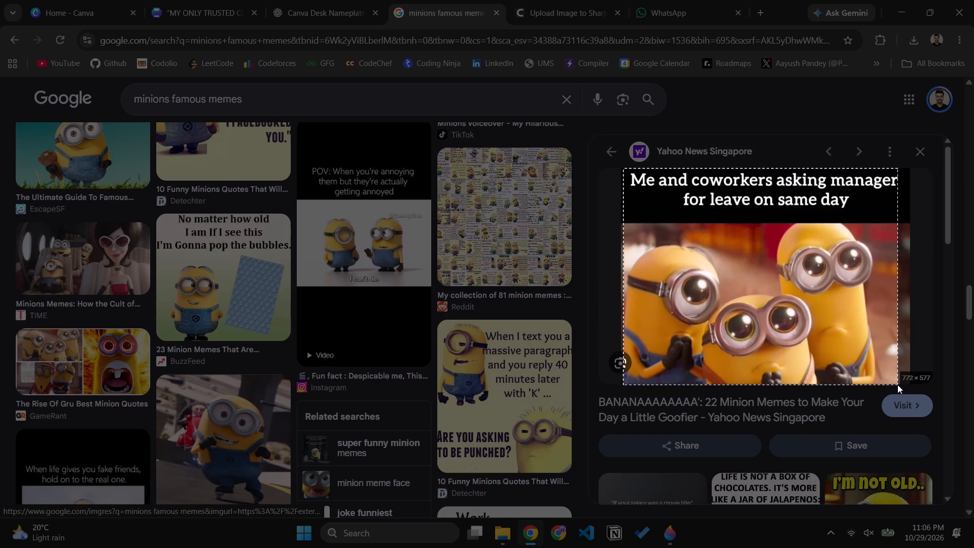
pyautogui.moveTo(897, 385); pyautogui.dragTo(899, 384)
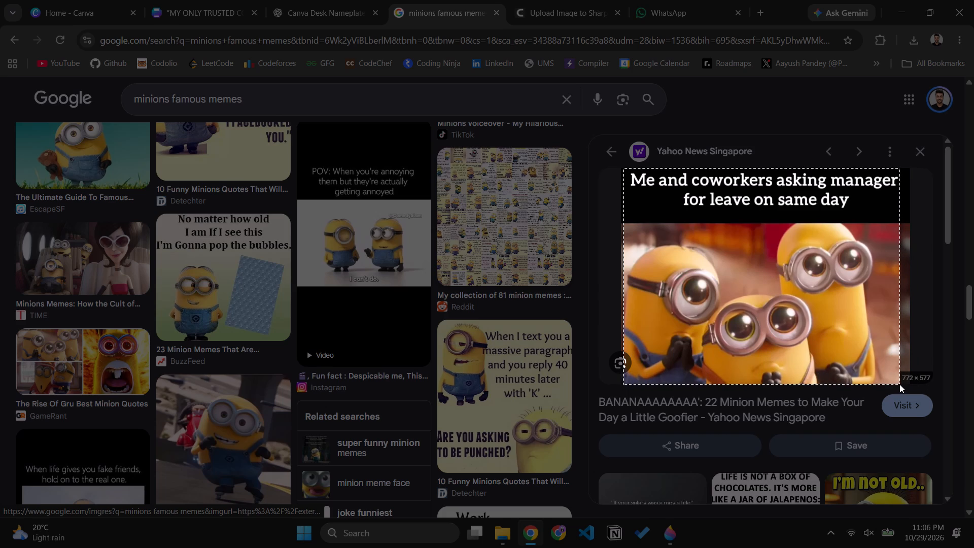
pyautogui.moveTo(899, 384); pyautogui.dragTo(899, 384)
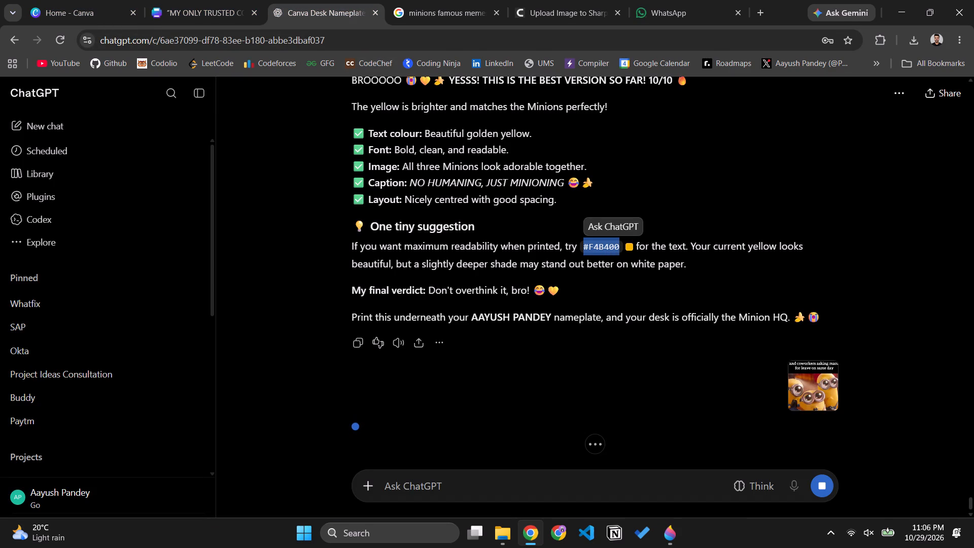
pyautogui.hotkey('ctrl', 'c')
pyautogui.click(247, 0)
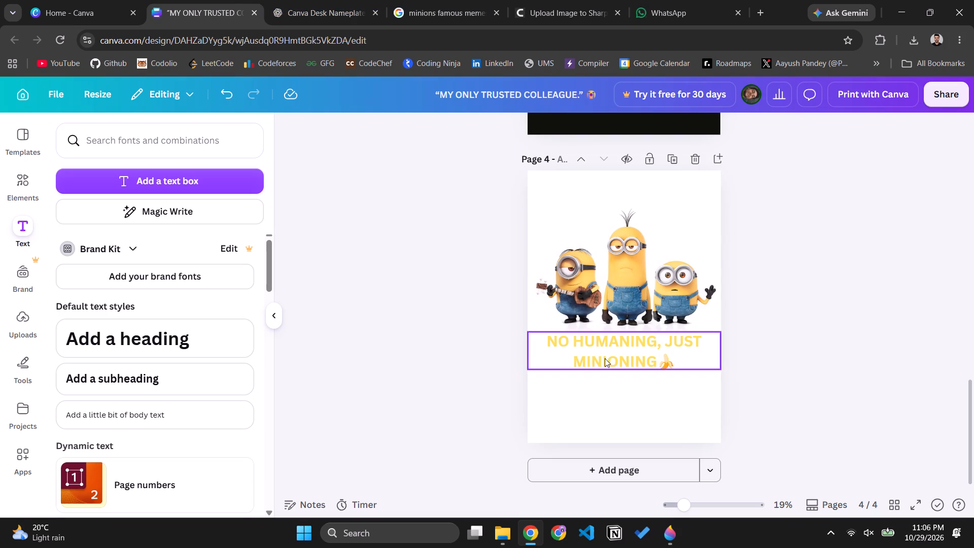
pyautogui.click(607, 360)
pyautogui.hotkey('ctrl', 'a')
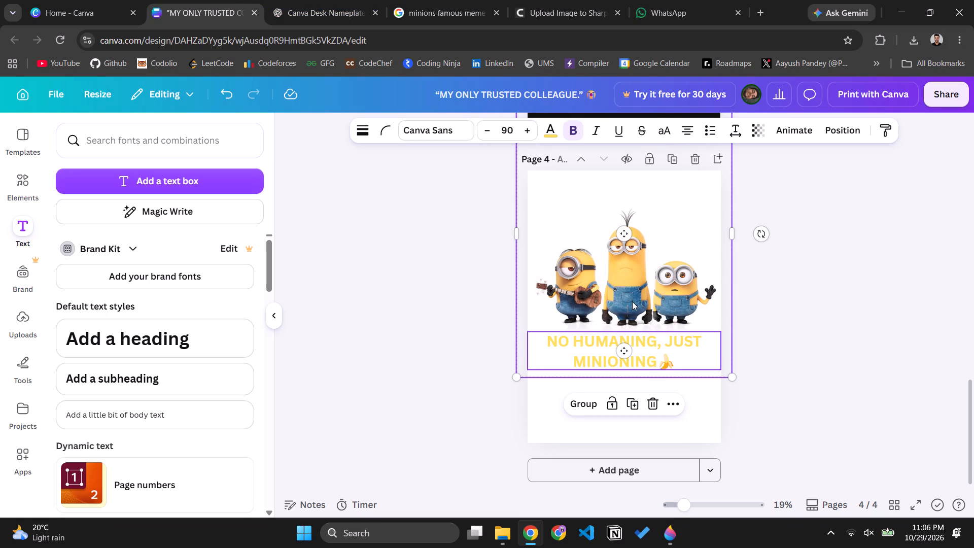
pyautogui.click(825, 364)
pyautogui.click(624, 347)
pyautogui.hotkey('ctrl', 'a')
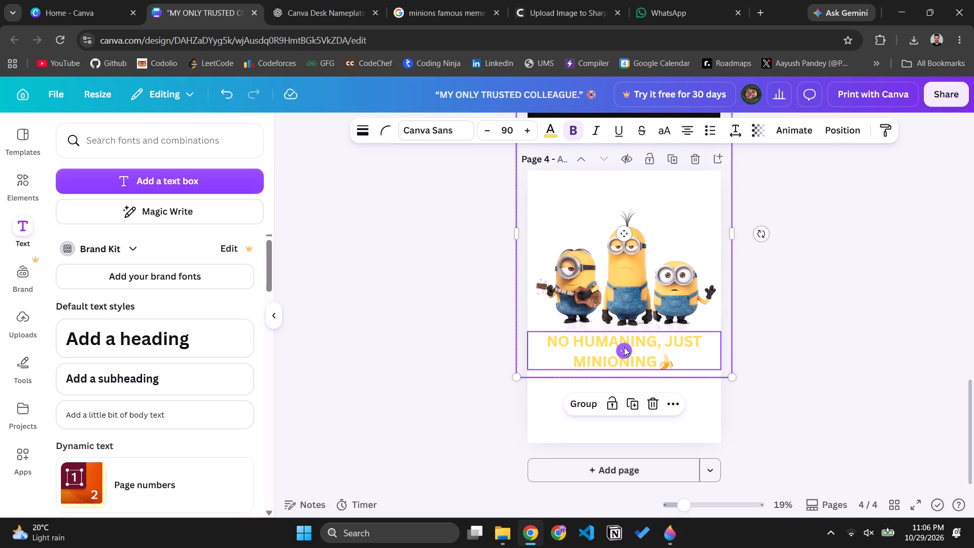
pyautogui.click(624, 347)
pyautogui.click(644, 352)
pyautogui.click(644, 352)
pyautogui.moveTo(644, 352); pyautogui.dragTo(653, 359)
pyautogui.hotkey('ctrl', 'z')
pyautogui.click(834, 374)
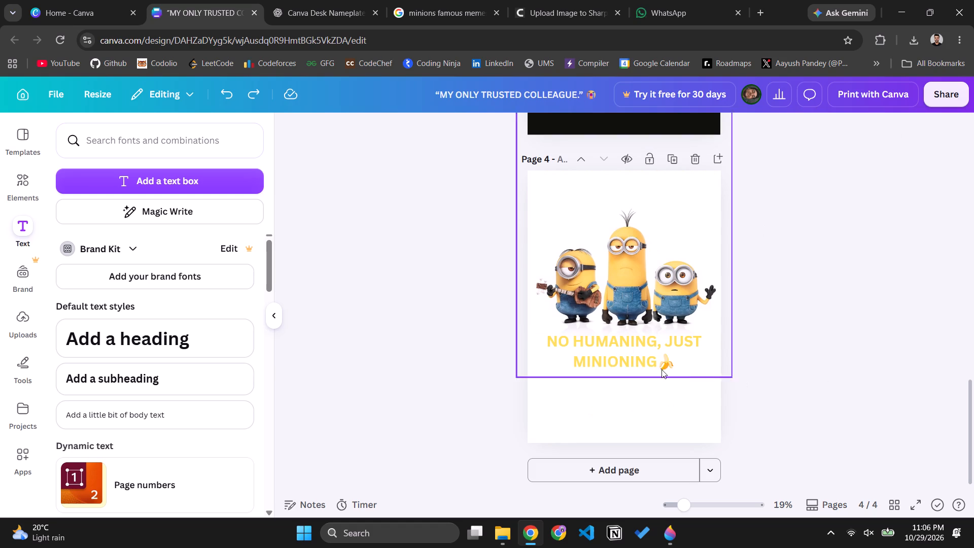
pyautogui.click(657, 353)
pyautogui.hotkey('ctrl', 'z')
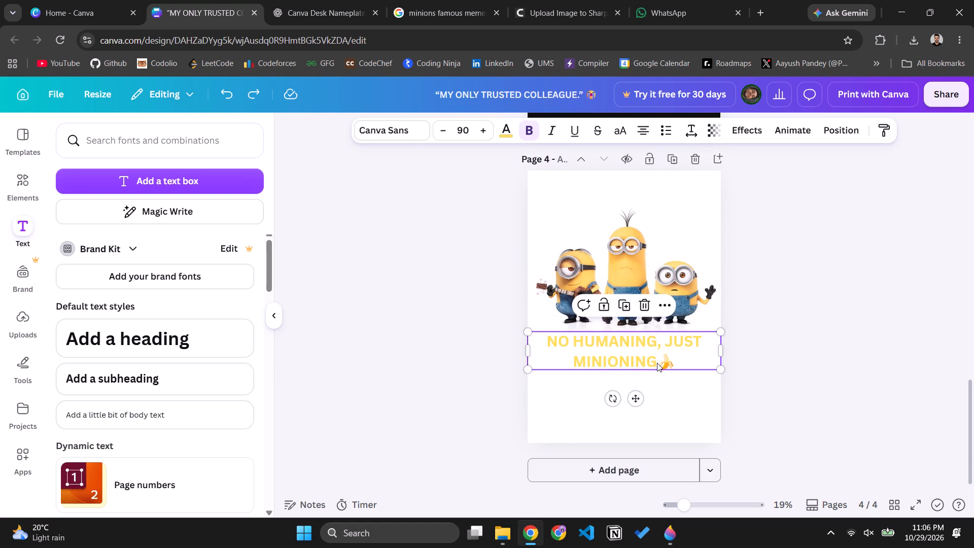
# Select all the text of the "NO HUMANING, JUST MINIONING" caption on page 4 and open its text colour search.
pyautogui.click(654, 363)
pyautogui.click(653, 363)
pyautogui.hotkey('ctrl', 'a')
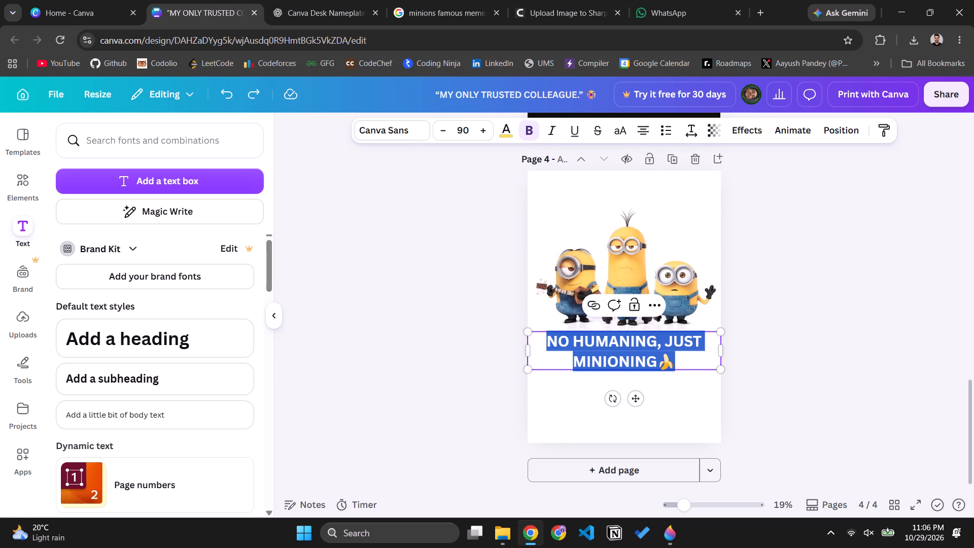
pyautogui.click(504, 124)
pyautogui.click(140, 151)
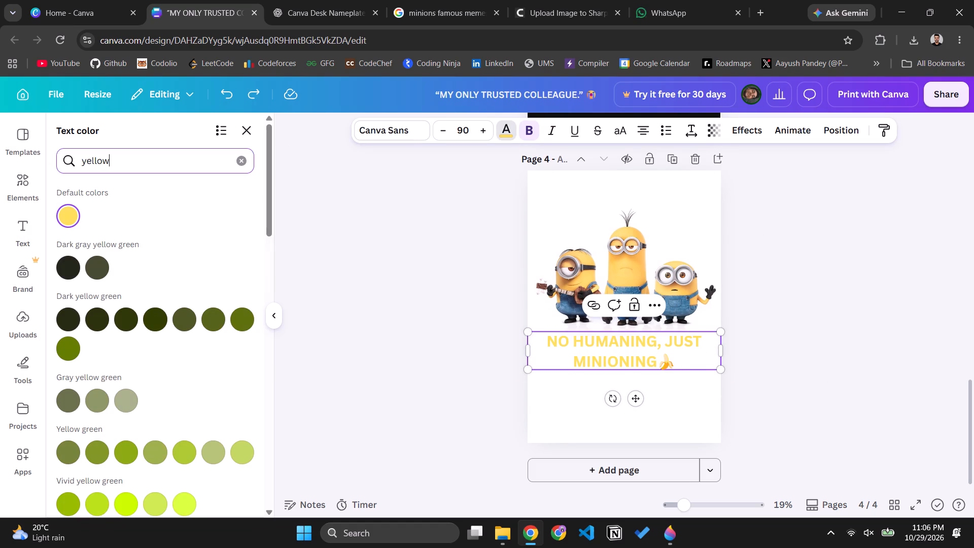
# Apply the colour #F4B400 to the "NO HUMANING, JUST MINIONING" caption on page 4 and save the design.
pyautogui.hotkey('ctrl', 'a')
pyautogui.hotkey('ctrl', 'v')
pyautogui.click(72, 207)
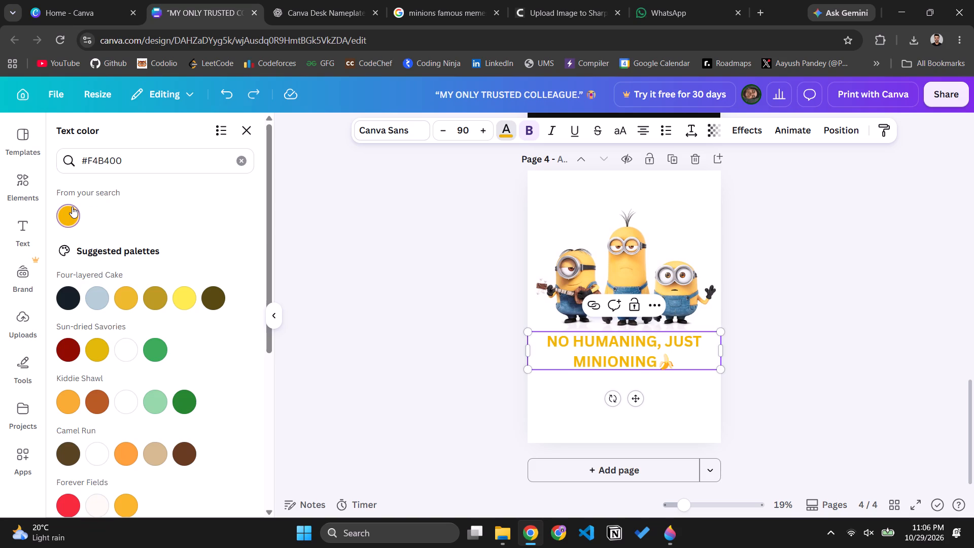
pyautogui.click(395, 289)
pyautogui.click(395, 289)
pyautogui.hotkey('ctrl', 's')
pyautogui.hotkey('ctrl', 's')
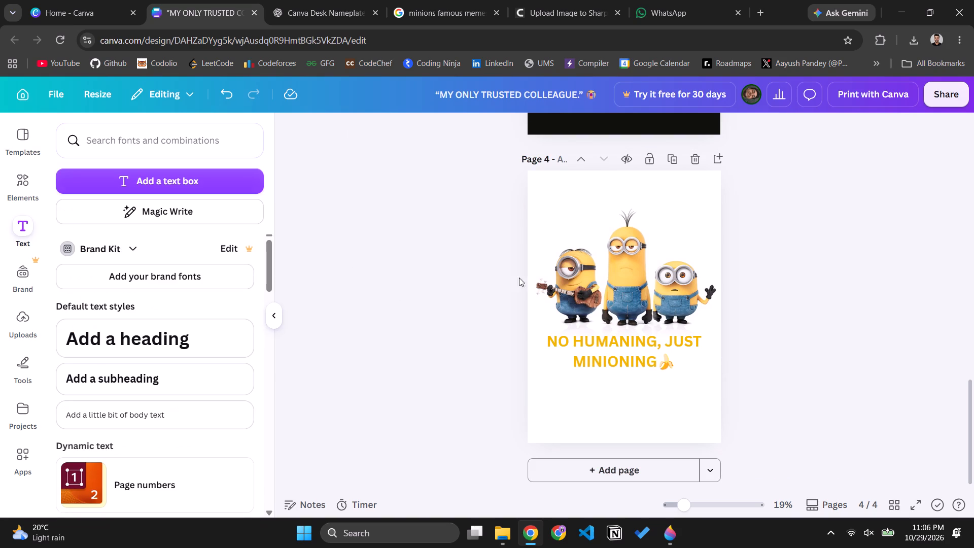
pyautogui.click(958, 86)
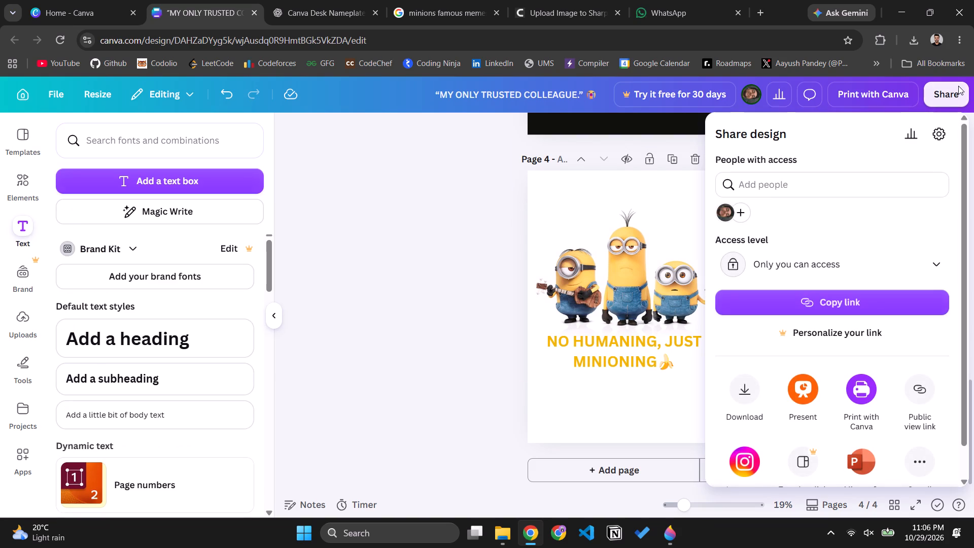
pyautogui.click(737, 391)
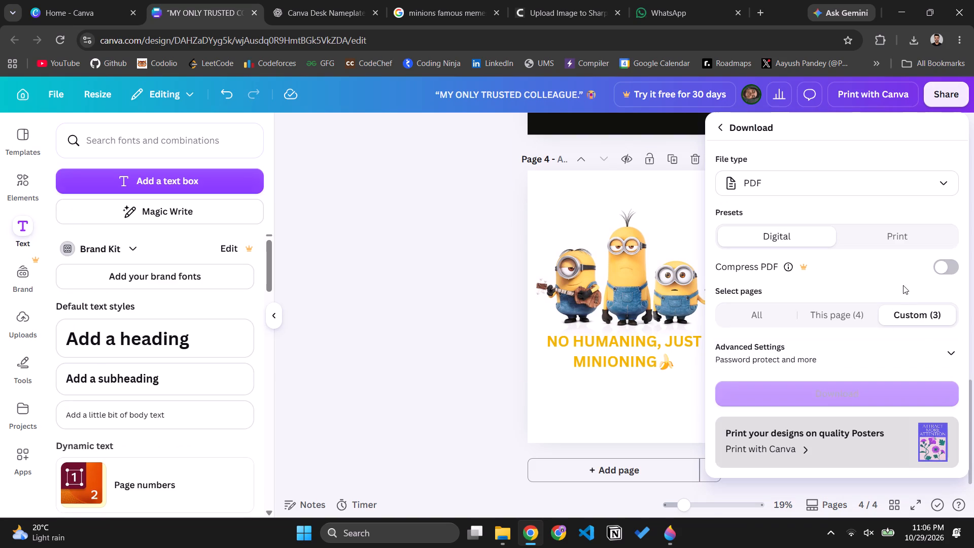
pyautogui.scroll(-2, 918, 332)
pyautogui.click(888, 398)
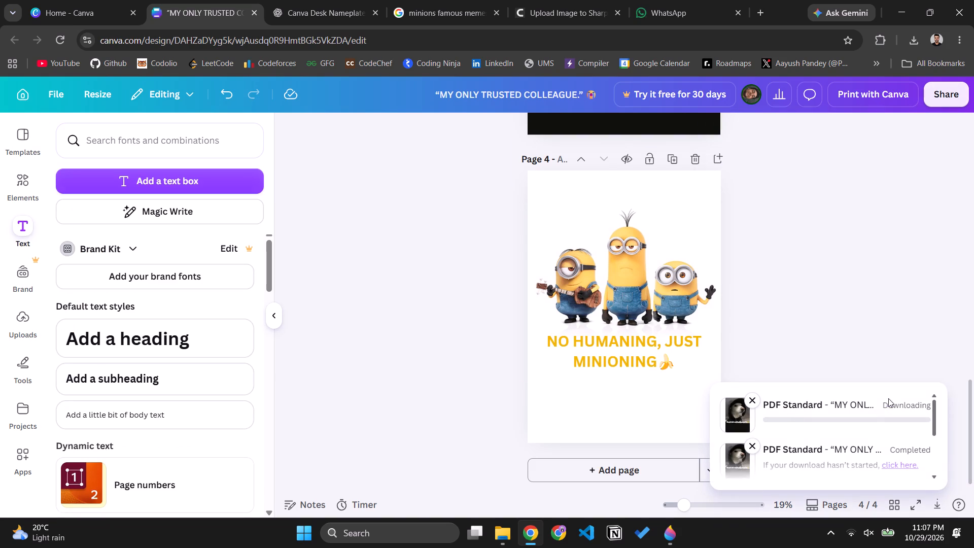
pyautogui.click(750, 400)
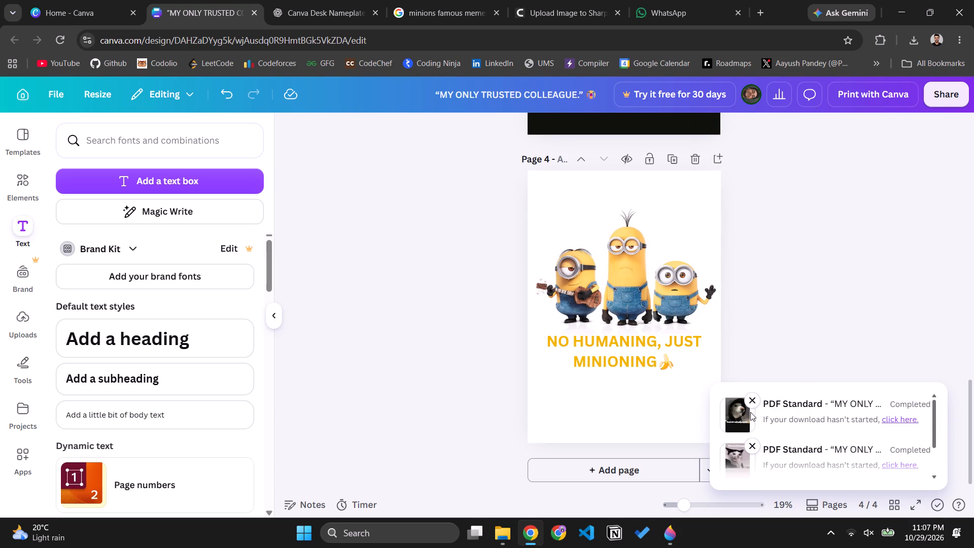
# Download the design as a digital PDF with a custom page selection, deselecting page 3 and selecting only page 4.
pyautogui.click(937, 99)
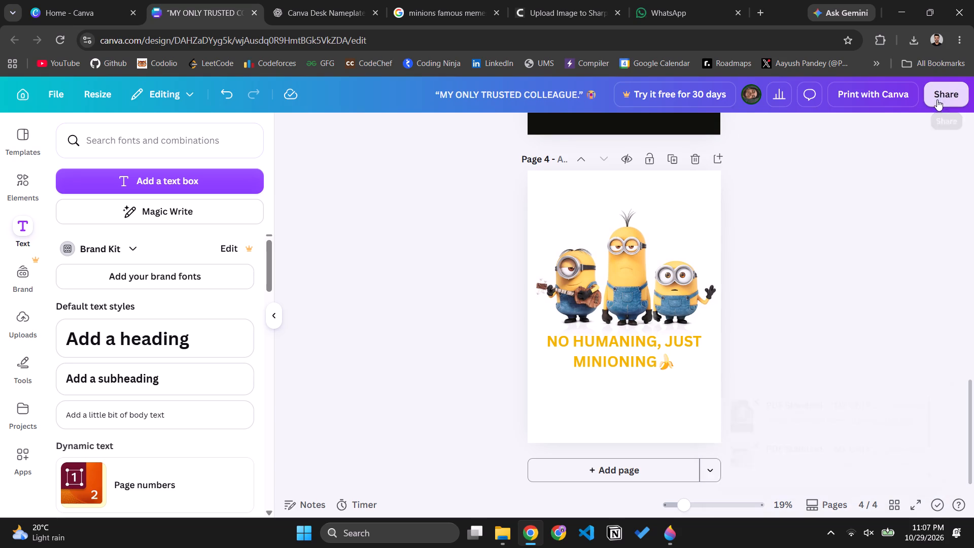
pyautogui.click(746, 402)
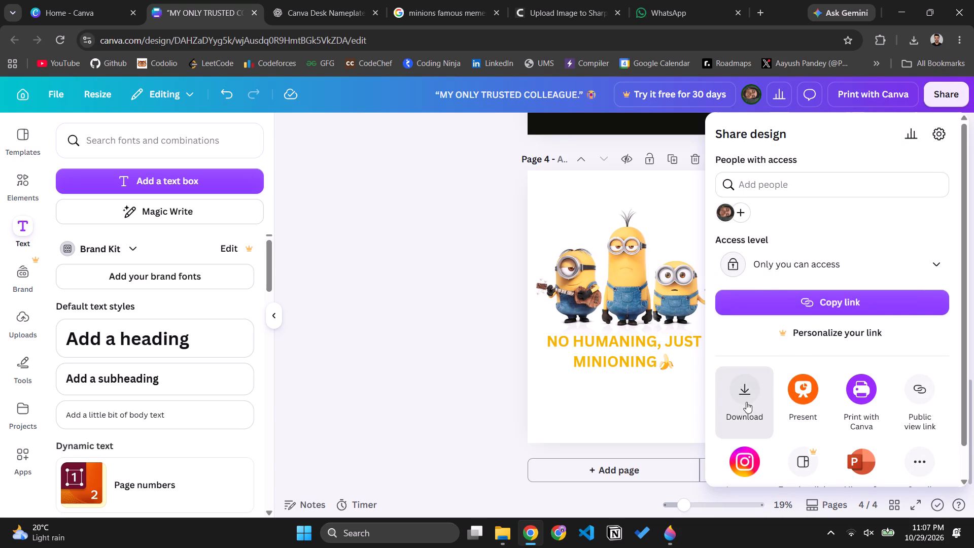
pyautogui.click(918, 325)
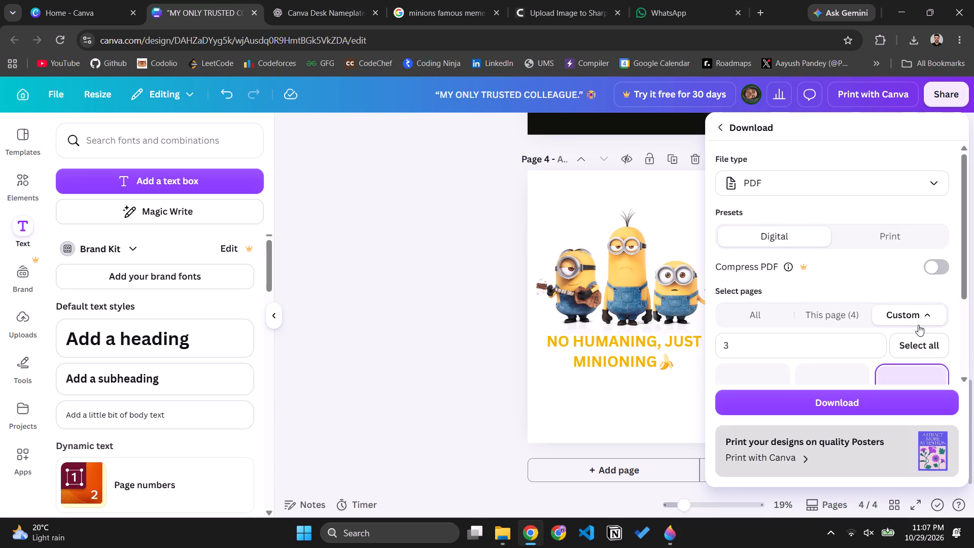
pyautogui.scroll(-2, 918, 325)
pyautogui.click(901, 270)
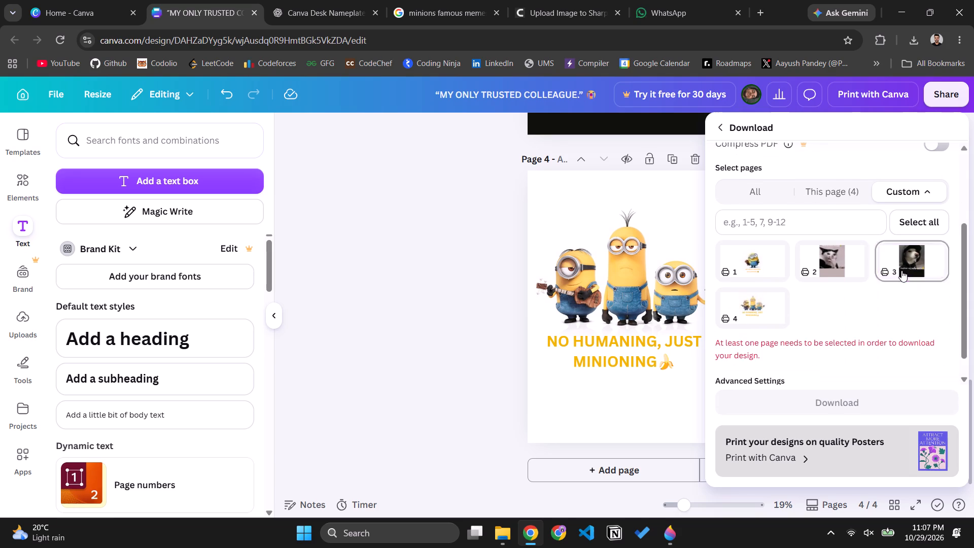
pyautogui.click(737, 325)
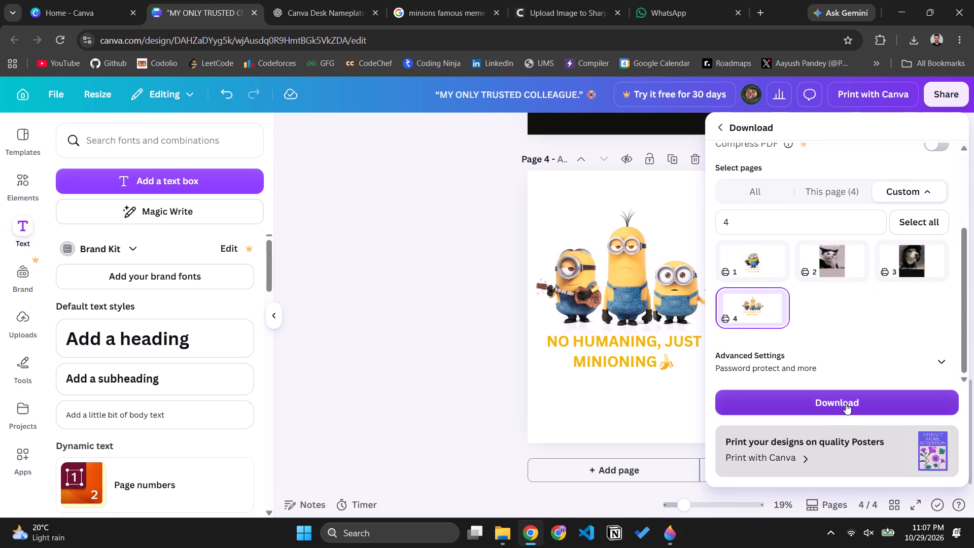
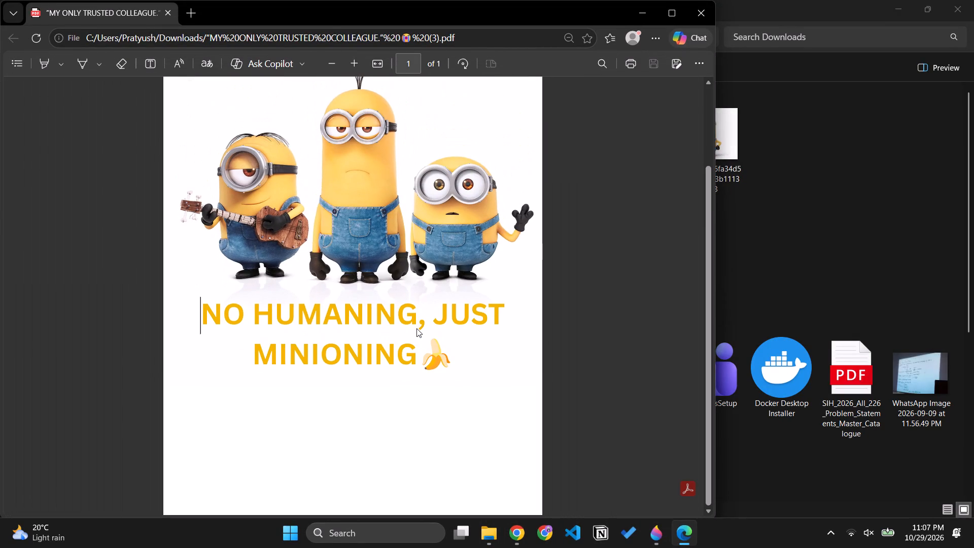
# Review the downloaded PDF of the Minions page, checking the picture above the "NO HUMANING, JUST MINIONING" caption.
pyautogui.scroll(1, 416, 328)
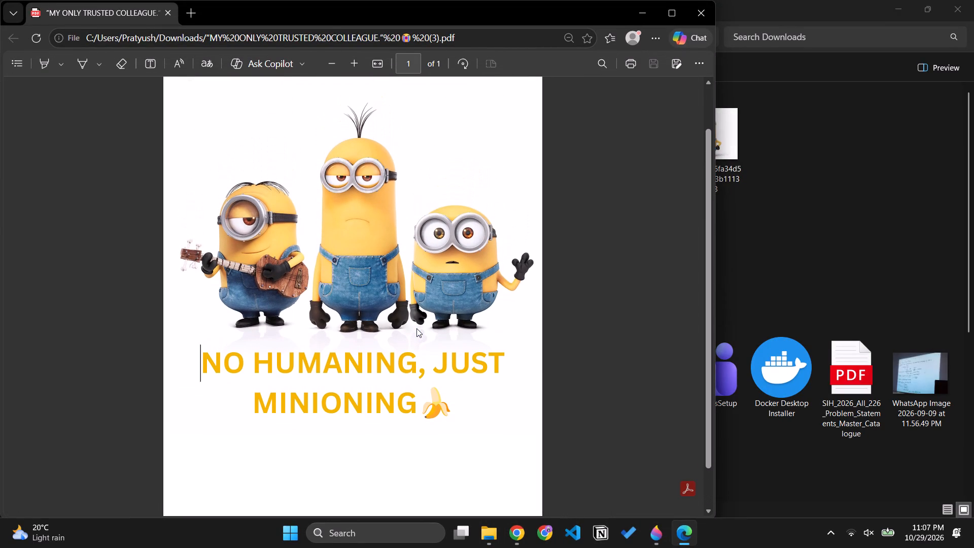